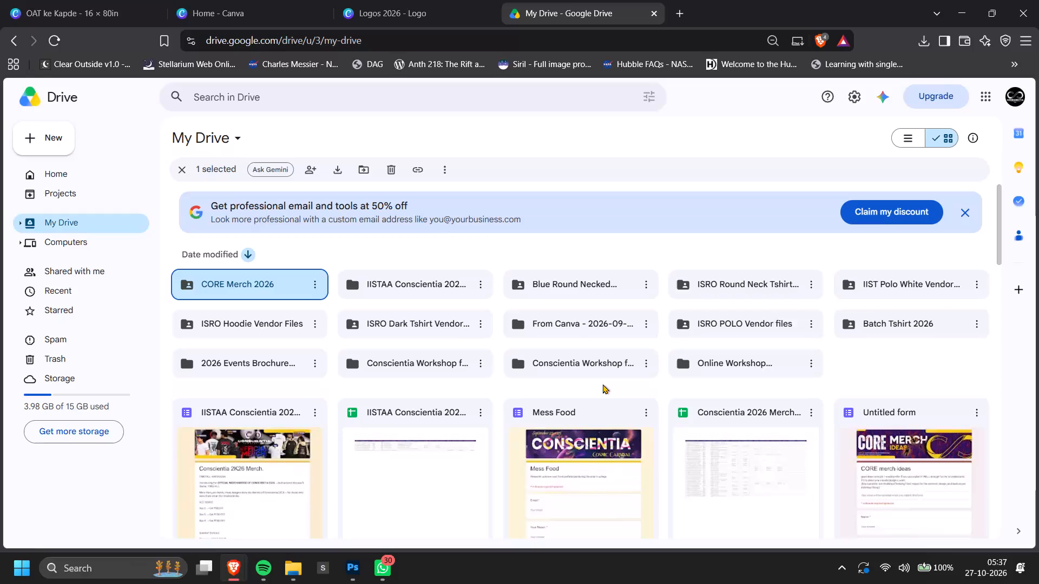
Open the CORE Merch 2026 folder in My Drive and look over its contents.
{"action": "double_click", "coordinate": [269, 277]}
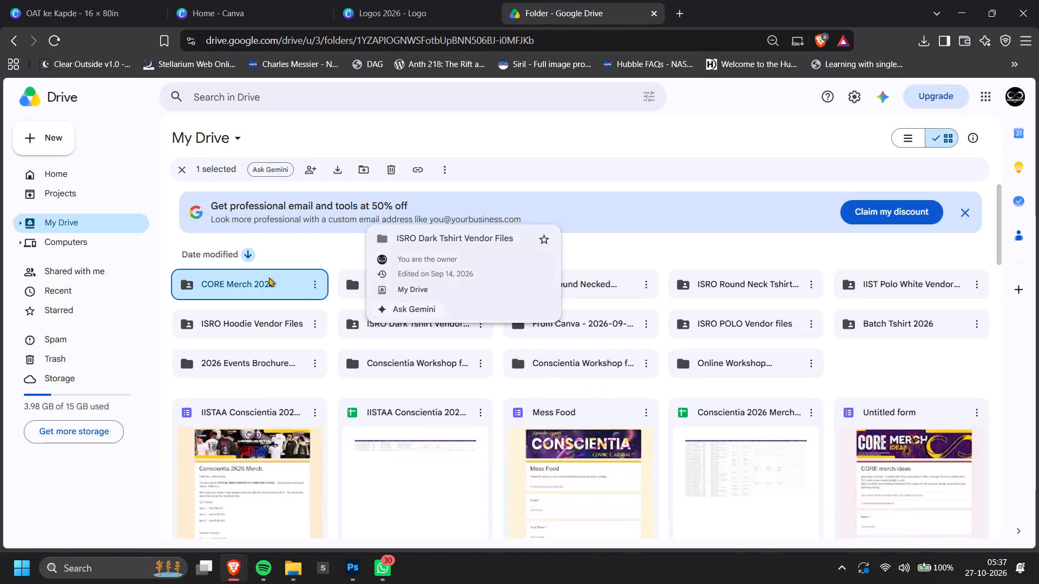
{"action": "scroll", "coordinate": [608, 480], "scroll_direction": "down", "scroll_amount": 1}
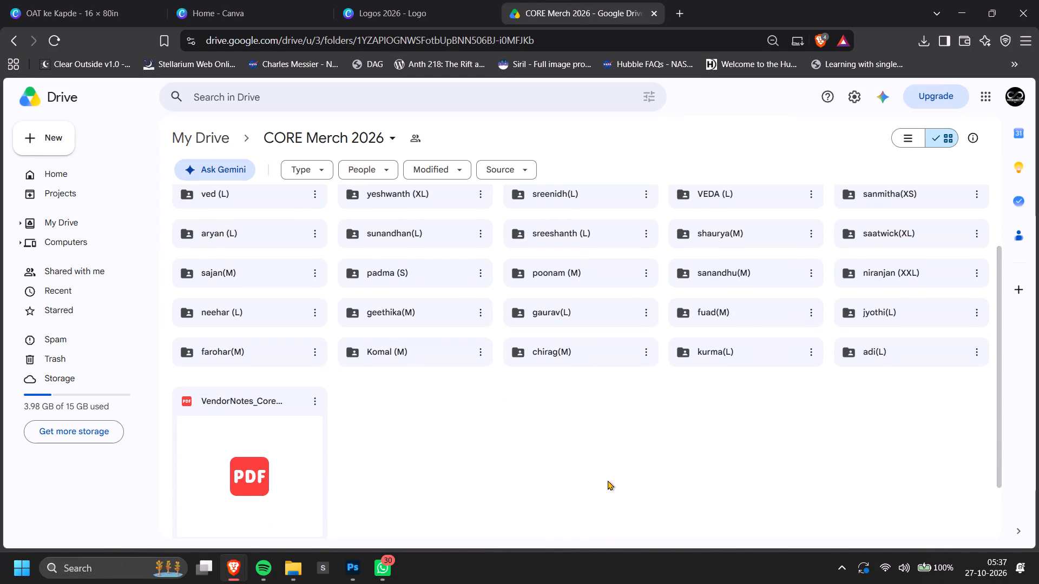
{"action": "scroll", "coordinate": [600, 482], "scroll_direction": "down", "scroll_amount": 3}
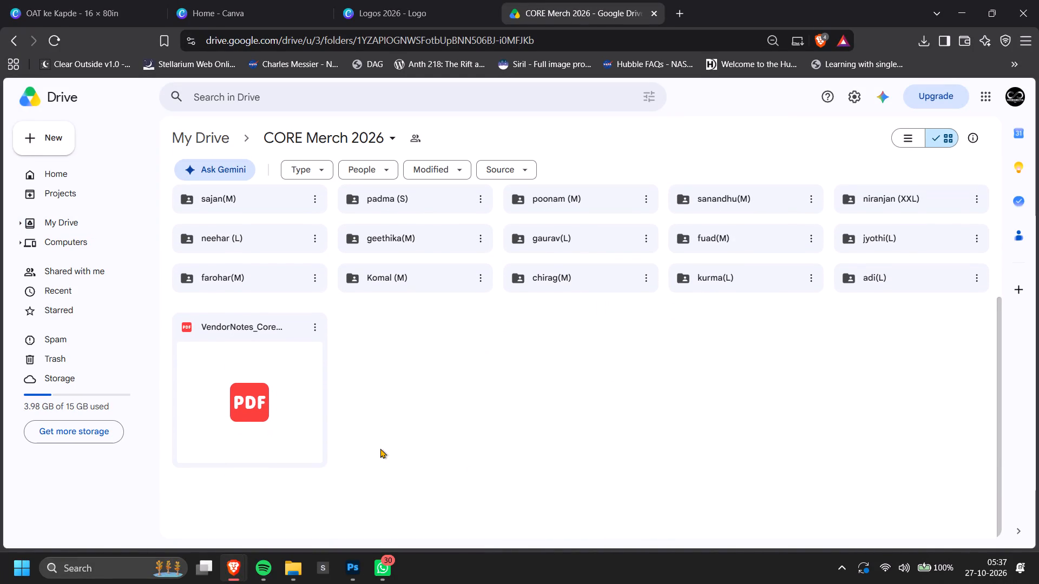
{"action": "scroll", "coordinate": [404, 450], "scroll_direction": "up", "scroll_amount": 2}
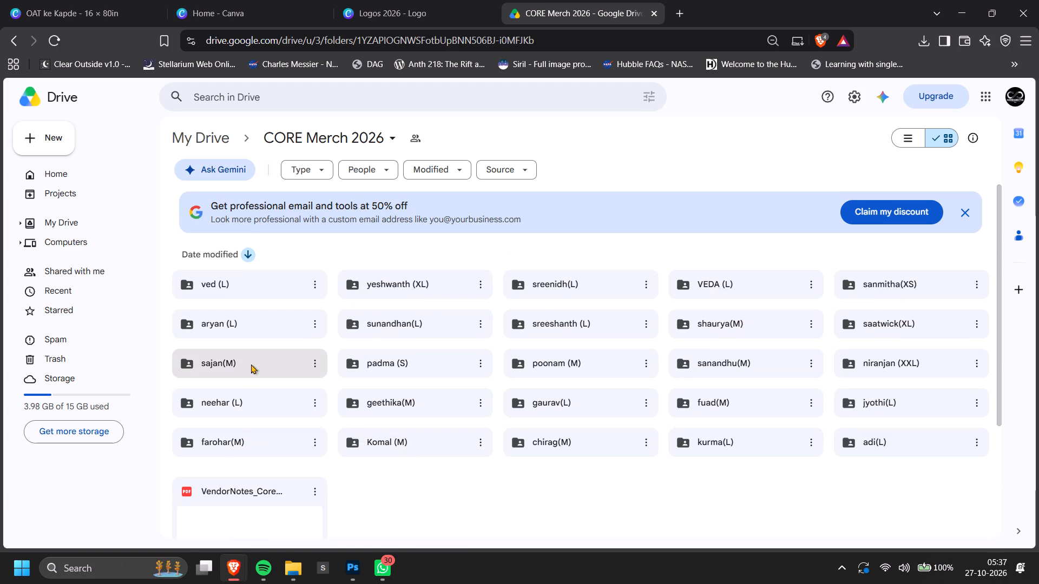
Open canva.com in a new browser tab.
{"action": "left_click", "coordinate": [674, 12]}
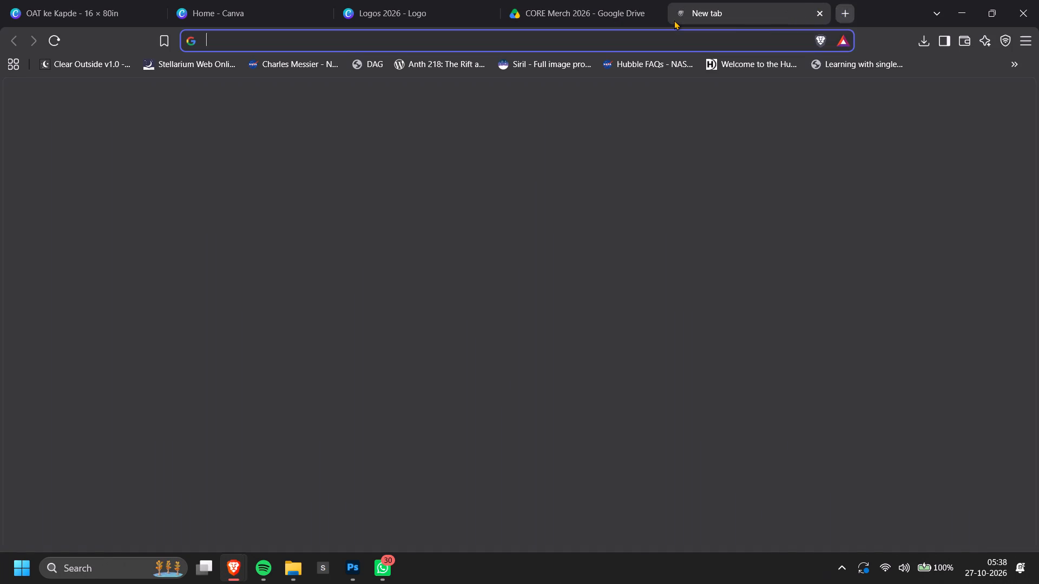
{"action": "type", "text": "ca"}
{"action": "key", "text": "Return"}
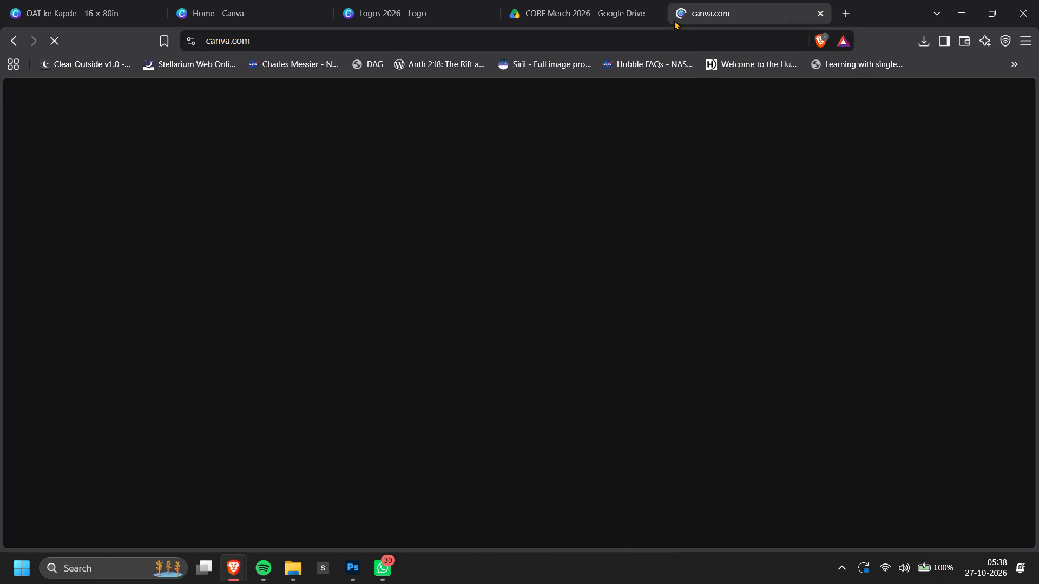
Back in the Drive folder, open the saatwick(XL) subfolder and move saatwik_design.png to the trash.
{"action": "left_click", "coordinate": [550, 13]}
{"action": "scroll", "coordinate": [606, 196], "scroll_direction": "down", "scroll_amount": 2}
{"action": "scroll", "coordinate": [624, 284], "scroll_direction": "up", "scroll_amount": 1}
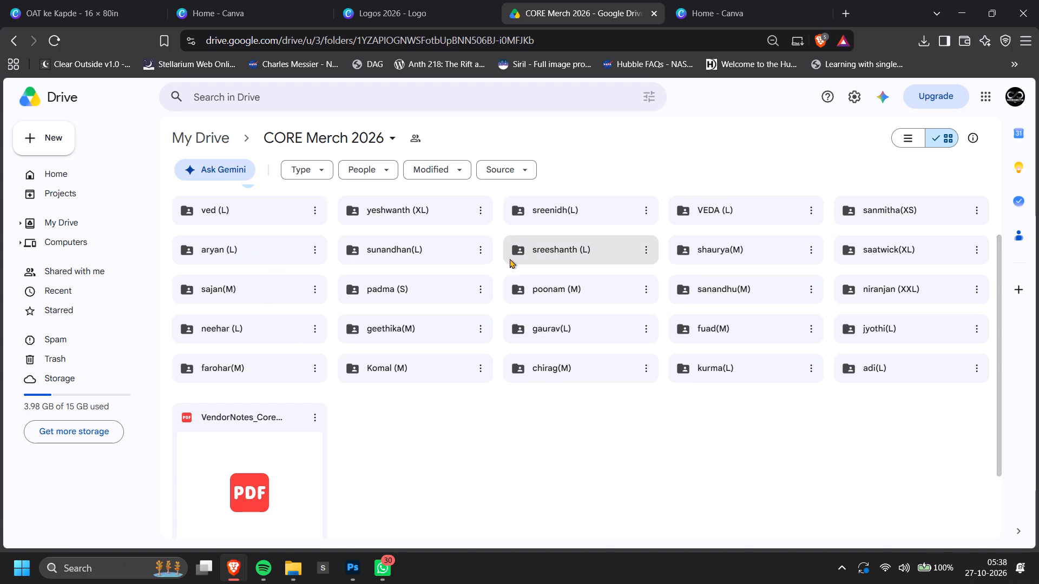
{"action": "double_click", "coordinate": [841, 258]}
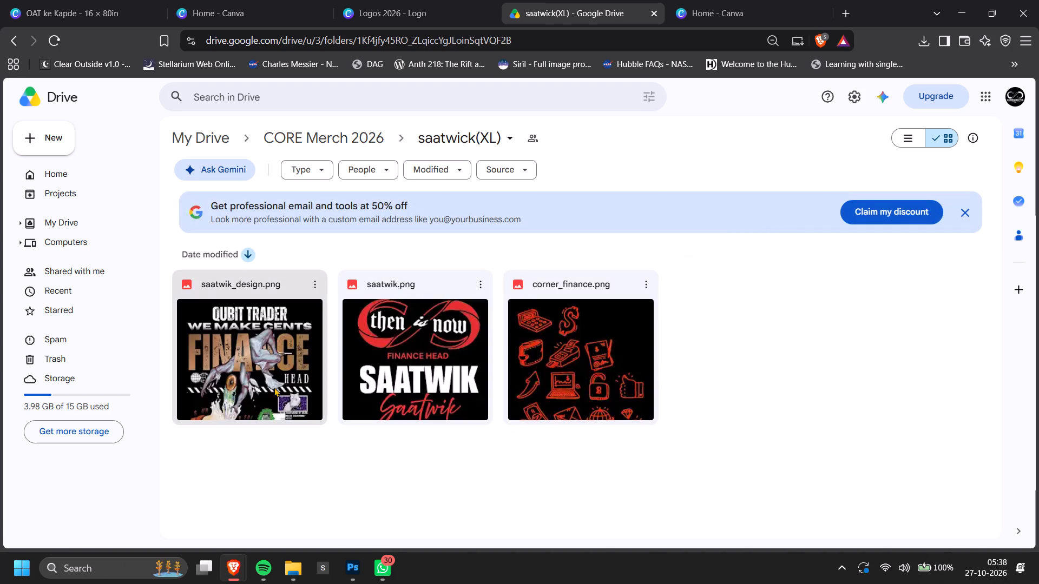
{"action": "left_click", "coordinate": [253, 364]}
{"action": "left_click", "coordinate": [393, 174]}
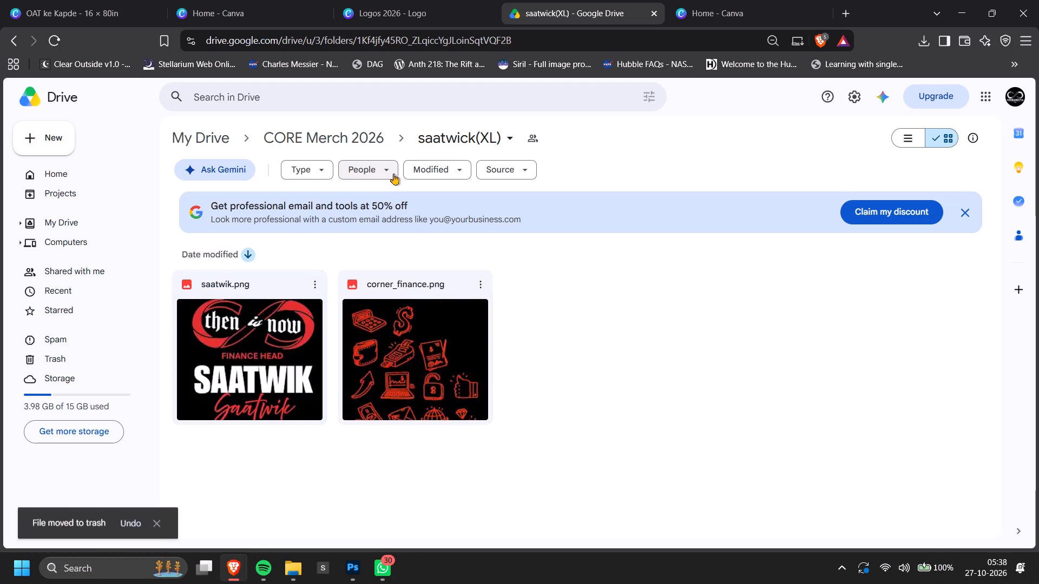
{"action": "left_click", "coordinate": [660, 369]}
On the Canva home page, expand the recent designs and open the personalities 2026 T-shirt design.
{"action": "left_click", "coordinate": [744, 11]}
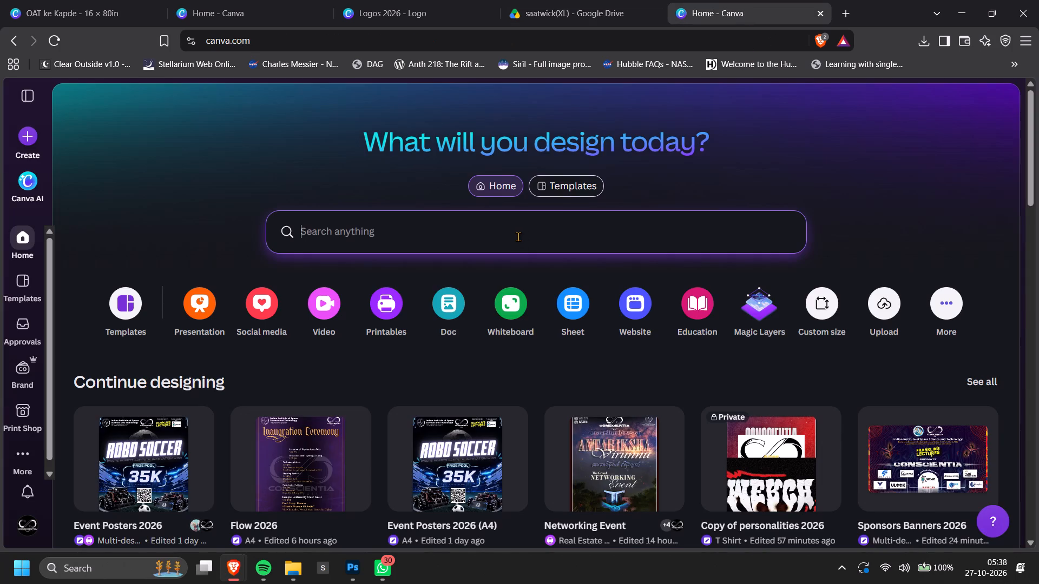
{"action": "left_click", "coordinate": [518, 237]}
{"action": "scroll", "coordinate": [793, 363], "scroll_direction": "down", "scroll_amount": 2}
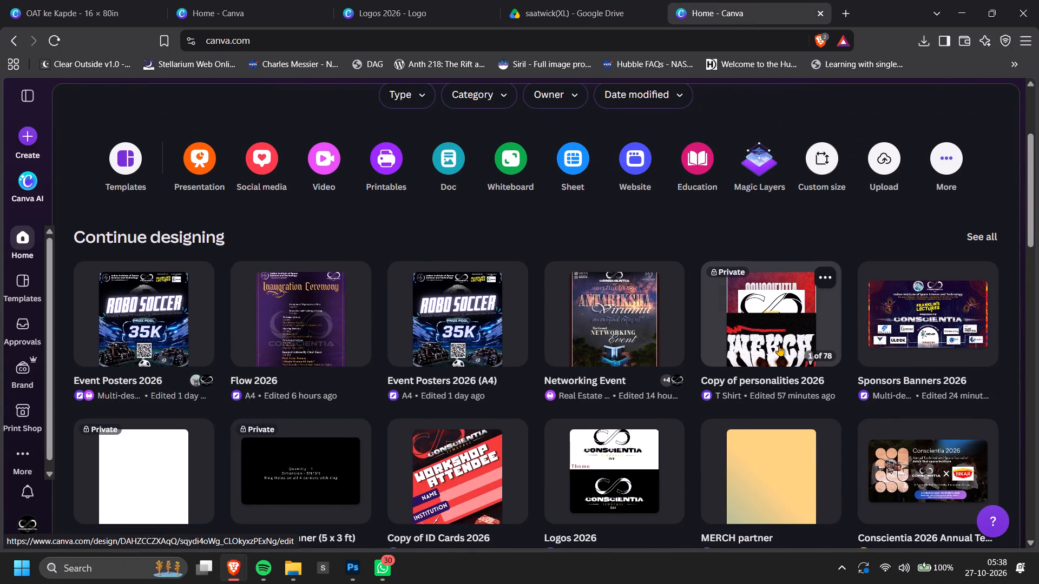
{"action": "scroll", "coordinate": [769, 343], "scroll_direction": "down", "scroll_amount": 1}
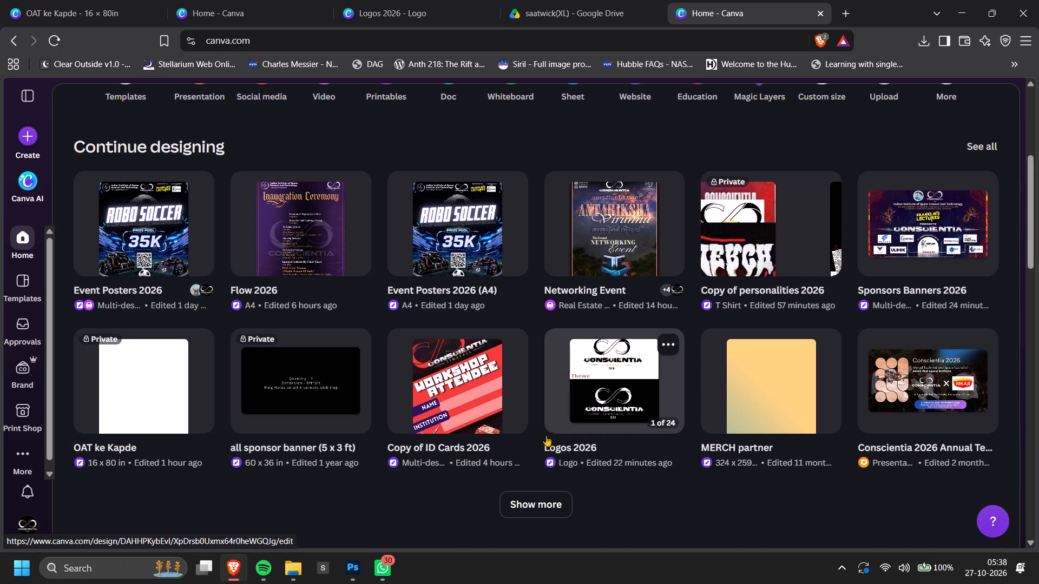
{"action": "left_click", "coordinate": [516, 506]}
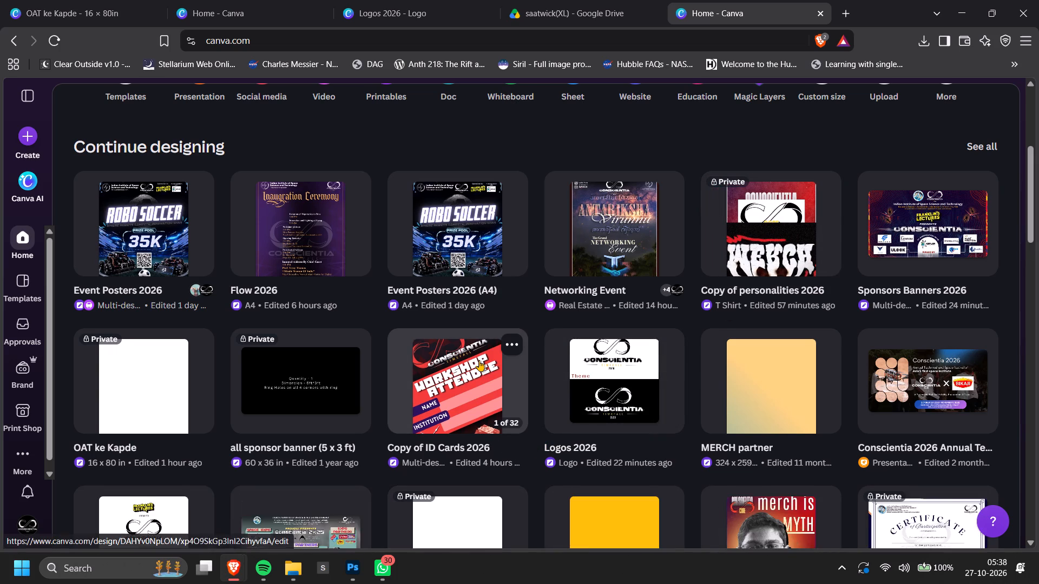
{"action": "scroll", "coordinate": [479, 360], "scroll_direction": "down", "scroll_amount": 2}
{"action": "scroll", "coordinate": [703, 383], "scroll_direction": "down", "scroll_amount": 2}
{"action": "left_click", "coordinate": [767, 214]}
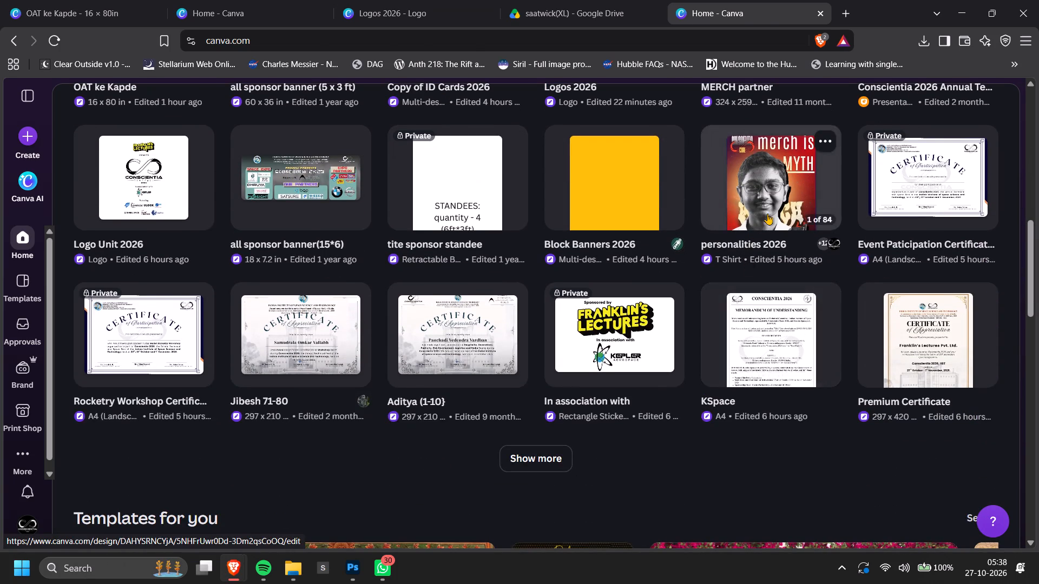
{"action": "left_click", "coordinate": [659, 0]}
{"action": "scroll", "coordinate": [718, 280], "scroll_direction": "up", "scroll_amount": 4}
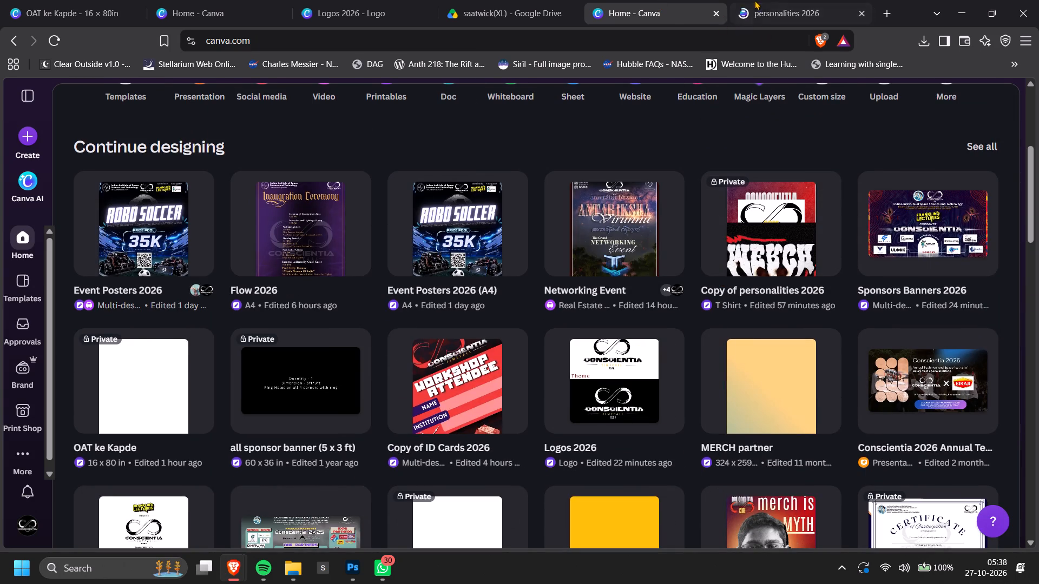
{"action": "left_click", "coordinate": [760, 0]}
Switch to Spotify, add the playing song Mountains to Liked Songs, and return to the browser.
{"action": "key", "text": "alt+Tab"}
{"action": "left_click", "coordinate": [465, 368], "text": "alt"}
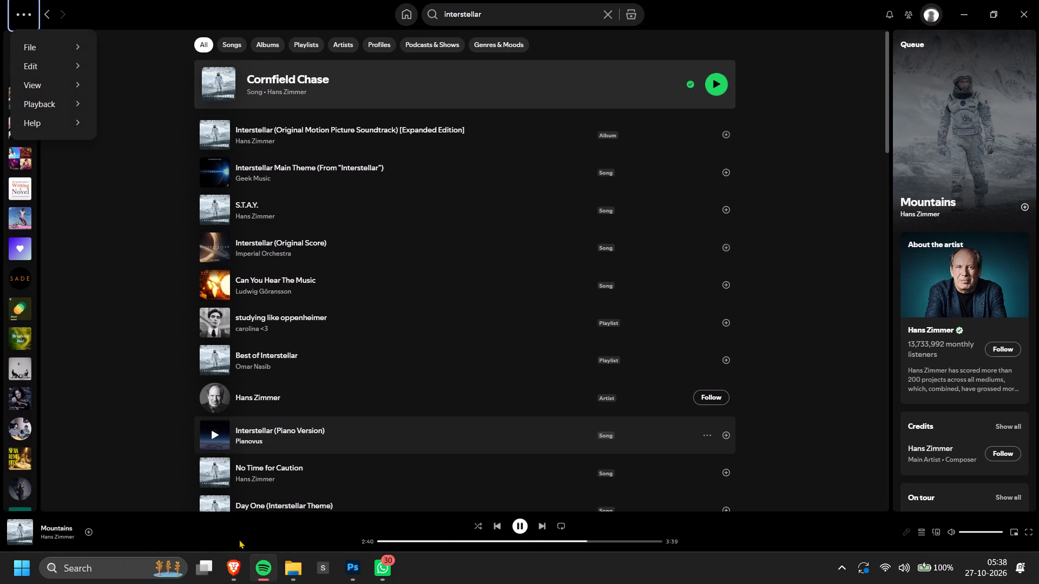
{"action": "left_click", "coordinate": [89, 532]}
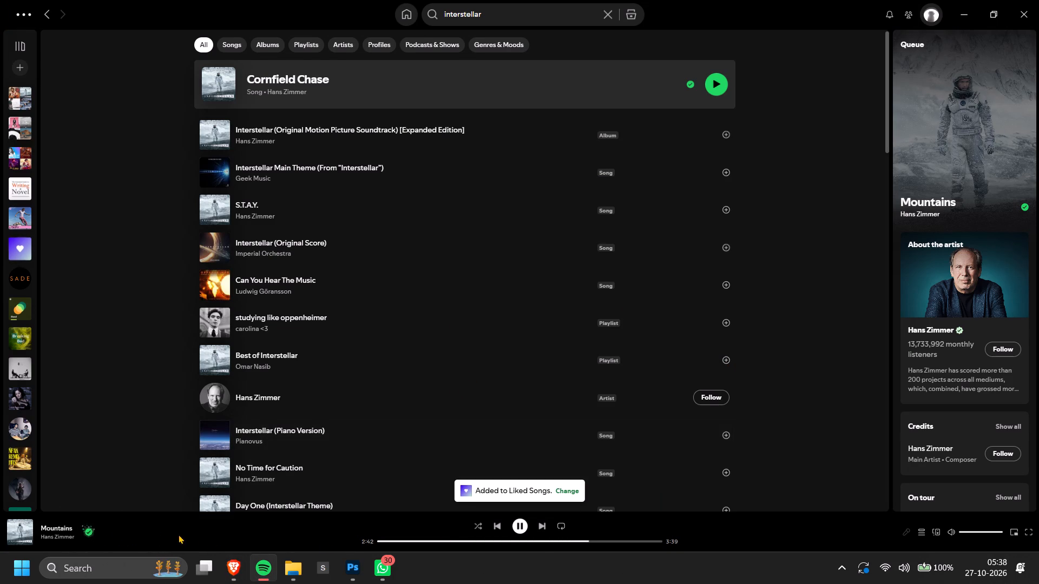
{"action": "key", "text": "alt+Tab"}
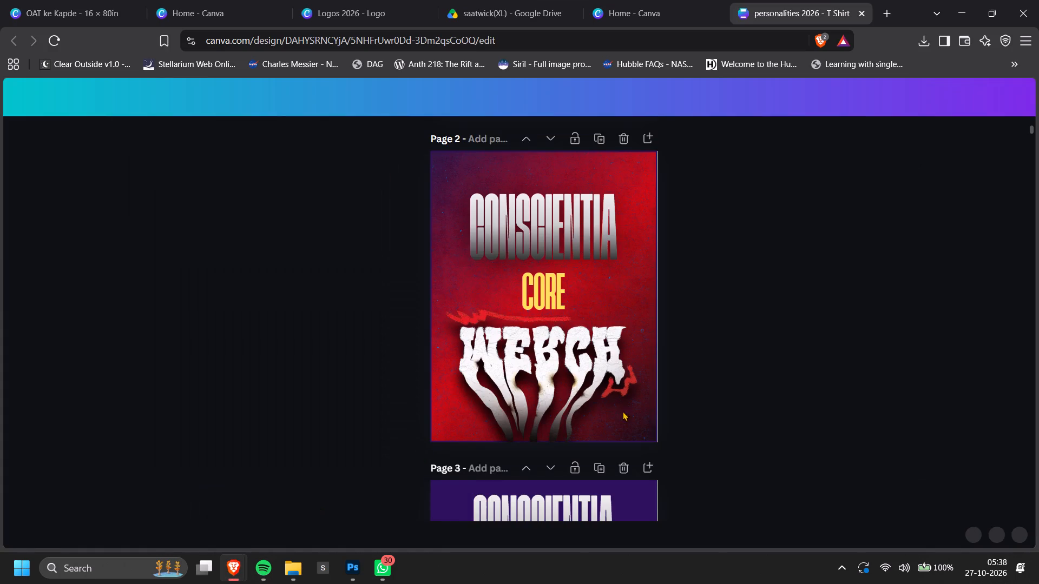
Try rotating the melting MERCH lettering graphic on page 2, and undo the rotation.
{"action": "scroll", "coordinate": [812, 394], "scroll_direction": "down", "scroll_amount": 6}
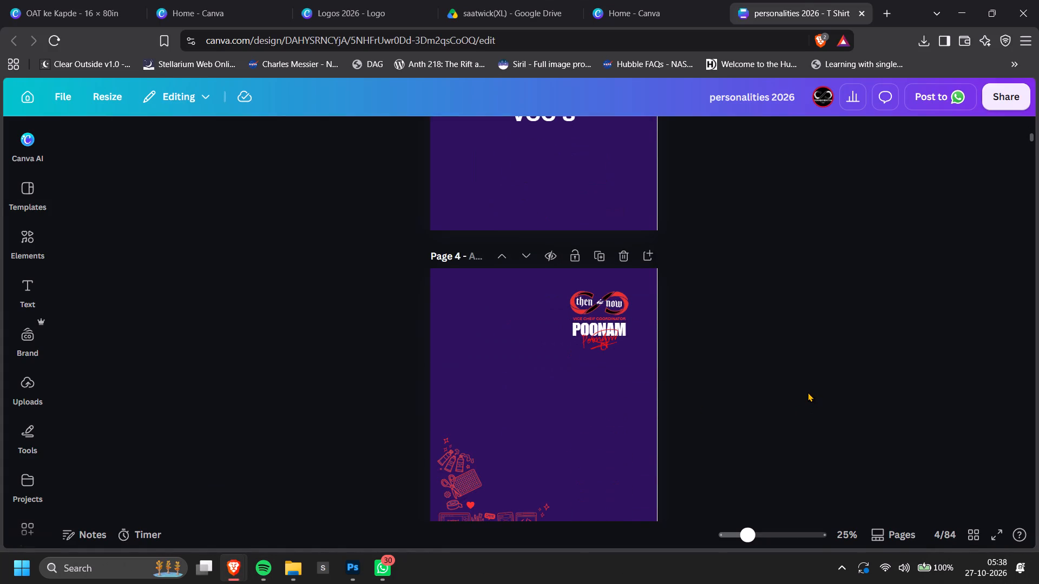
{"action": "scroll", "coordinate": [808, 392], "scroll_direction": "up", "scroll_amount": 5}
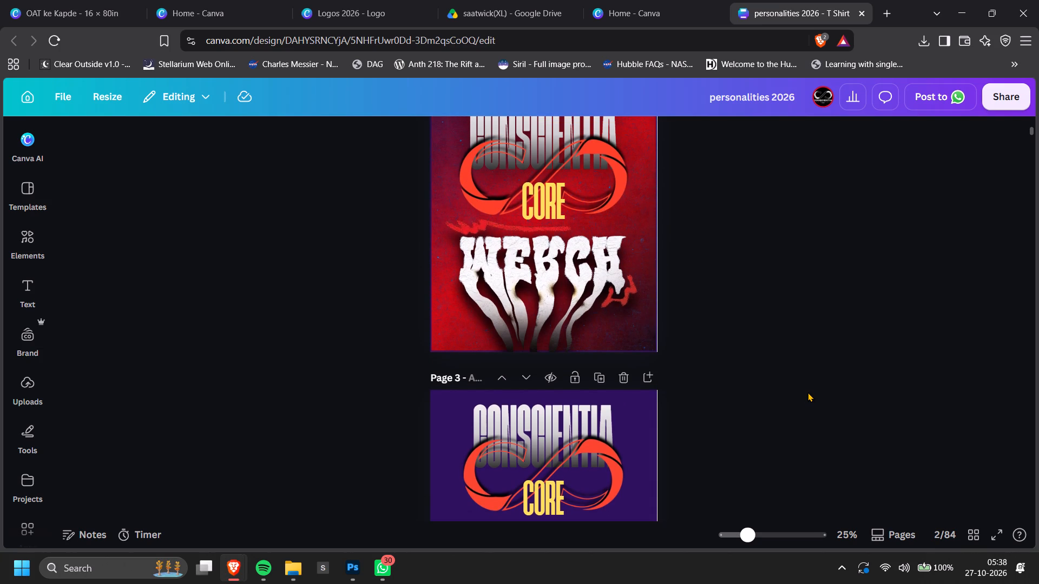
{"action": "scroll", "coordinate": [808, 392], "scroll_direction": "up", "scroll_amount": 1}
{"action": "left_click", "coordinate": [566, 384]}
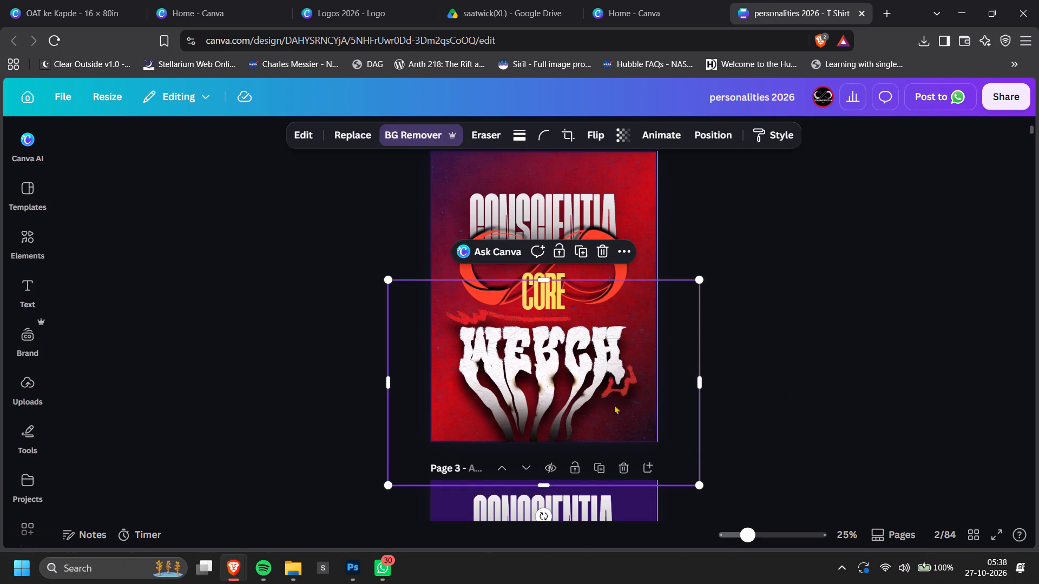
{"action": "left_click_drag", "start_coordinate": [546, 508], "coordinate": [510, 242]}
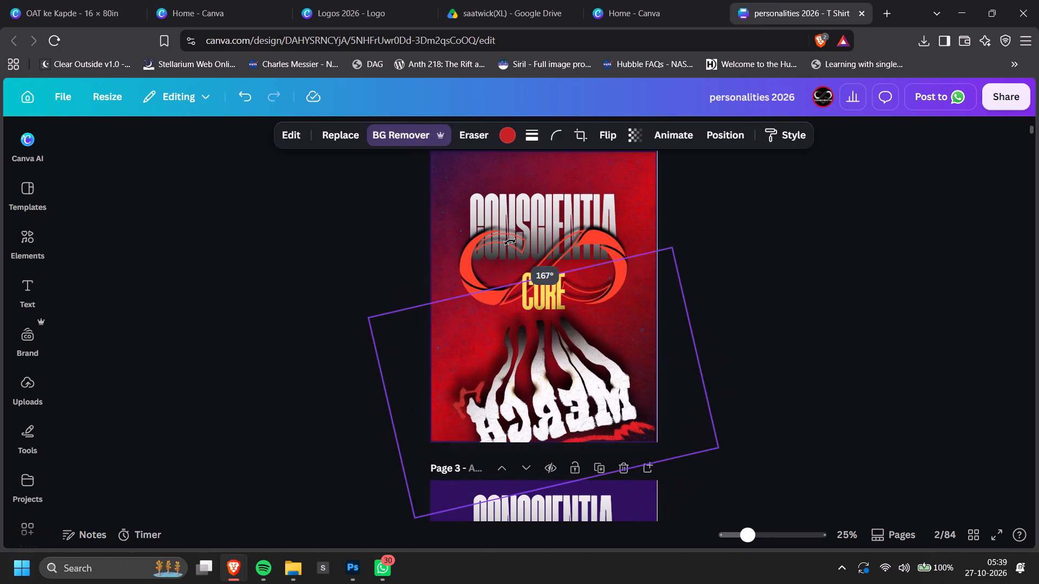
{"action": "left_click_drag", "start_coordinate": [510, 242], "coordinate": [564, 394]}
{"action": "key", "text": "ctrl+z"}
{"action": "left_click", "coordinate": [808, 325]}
Examine the Architect of Aesthetics artwork on page 5 of the design up close.
{"action": "scroll", "coordinate": [812, 331], "scroll_direction": "down", "scroll_amount": 4}
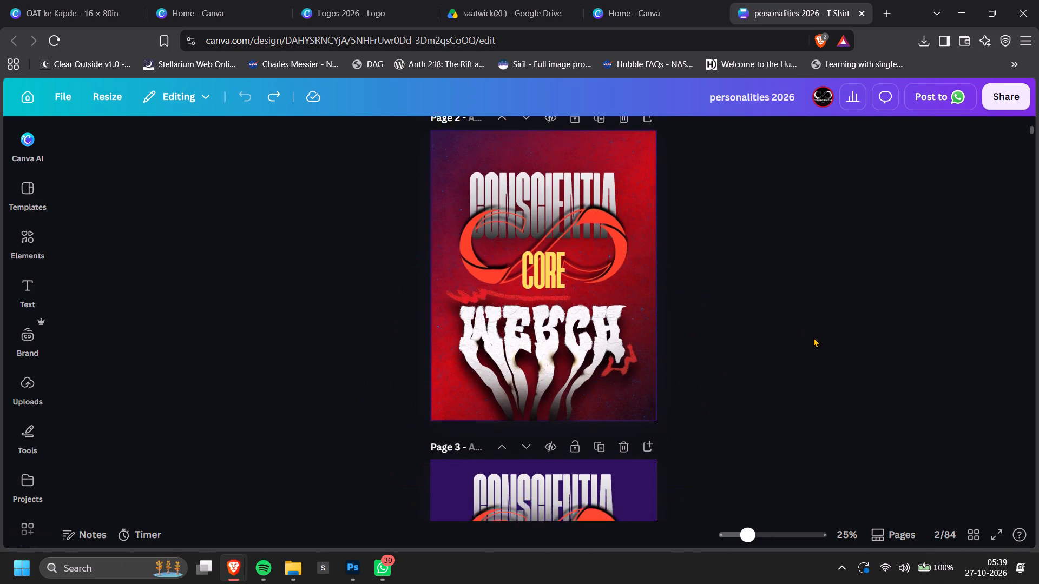
{"action": "scroll", "coordinate": [813, 337], "scroll_direction": "down", "scroll_amount": 7}
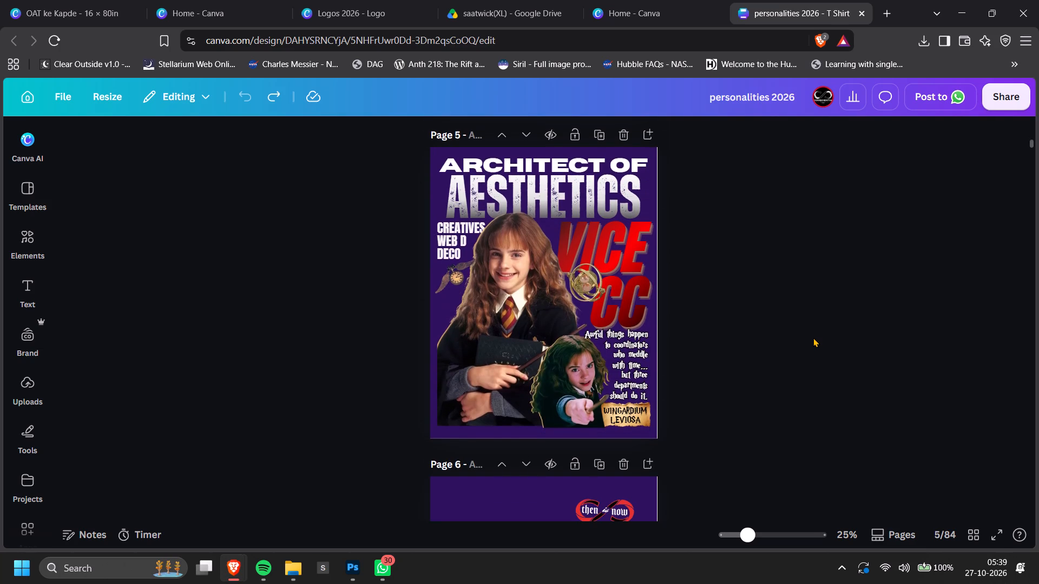
{"action": "scroll", "coordinate": [830, 337], "scroll_direction": "up", "scroll_amount": 4, "text": "ctrl"}
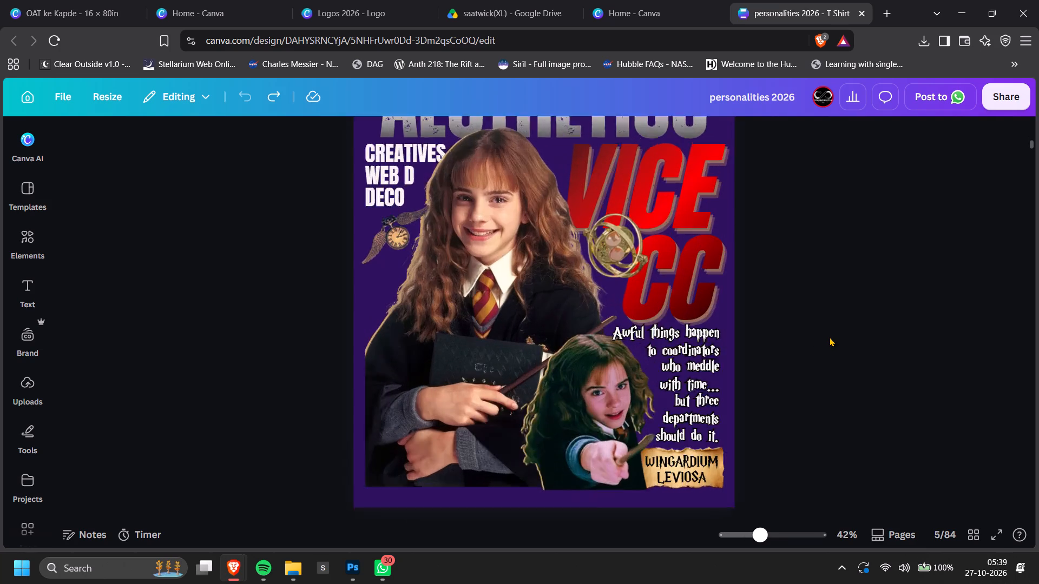
{"action": "scroll", "coordinate": [830, 337], "scroll_direction": "up", "scroll_amount": 4, "text": "ctrl"}
{"action": "scroll", "coordinate": [845, 312], "scroll_direction": "down", "scroll_amount": 5, "text": "ctrl"}
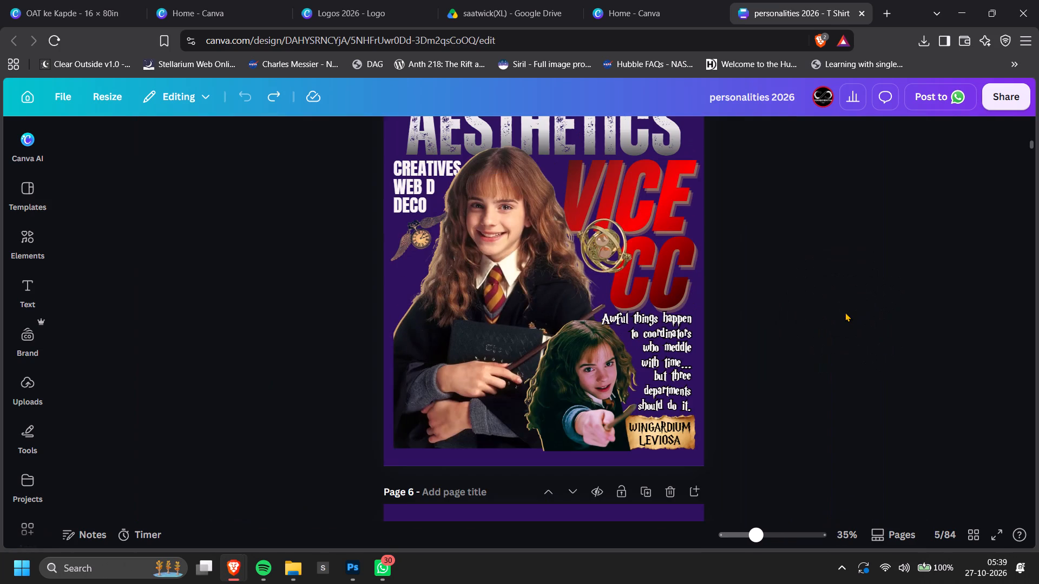
{"action": "scroll", "coordinate": [845, 322], "scroll_direction": "up", "scroll_amount": 5, "text": "ctrl"}
{"action": "scroll", "coordinate": [871, 366], "scroll_direction": "up", "scroll_amount": 2, "text": "ctrl"}
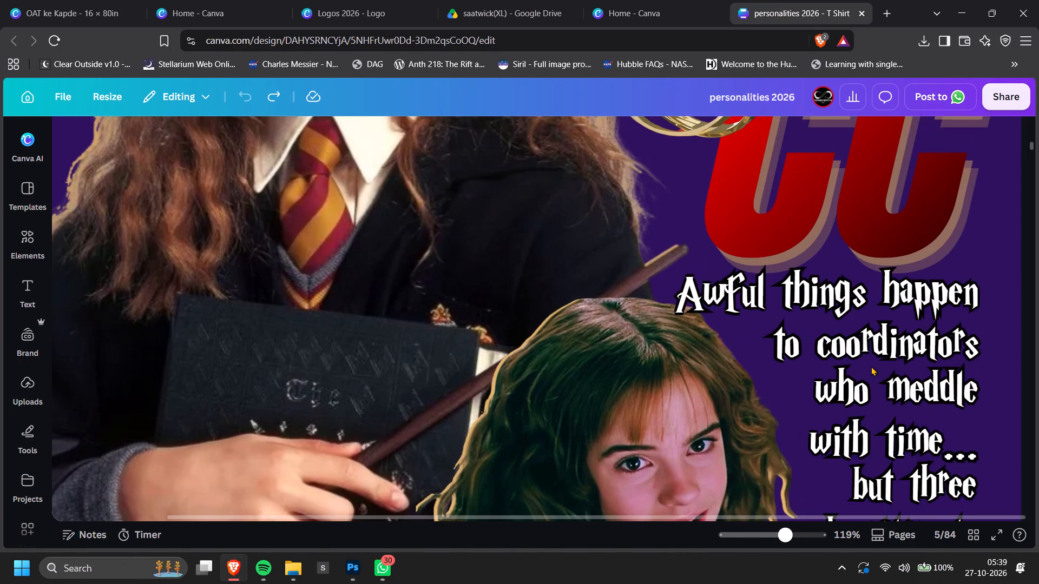
{"action": "scroll", "coordinate": [871, 366], "scroll_direction": "down", "scroll_amount": 1}
{"action": "scroll", "coordinate": [871, 366], "scroll_direction": "down", "scroll_amount": 6, "text": "ctrl"}
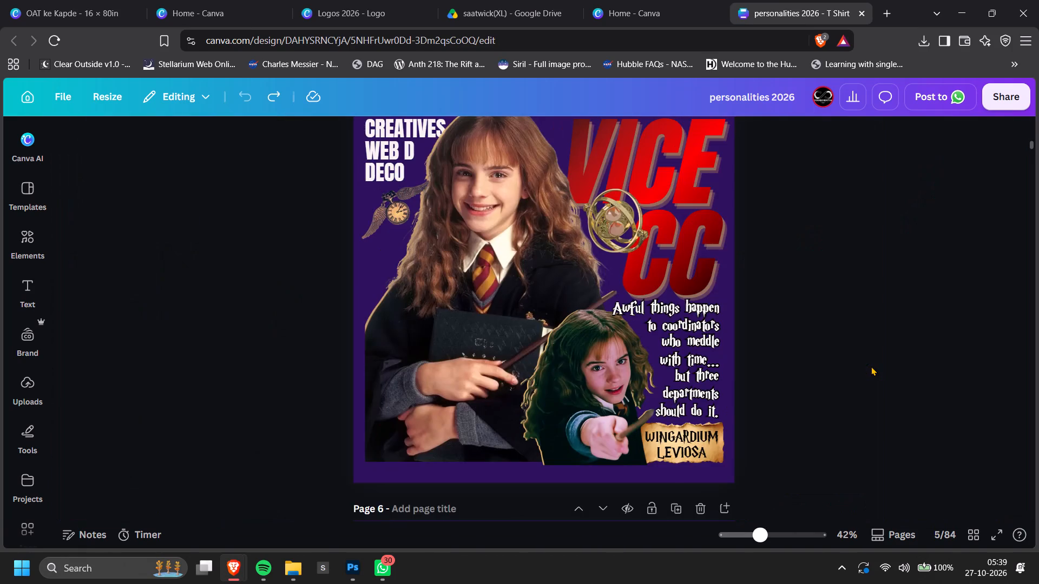
Look through the T-shirt designs from page 6 to page 26 of the personalities design.
{"action": "scroll", "coordinate": [871, 366], "scroll_direction": "down", "scroll_amount": 2, "text": "ctrl"}
{"action": "scroll", "coordinate": [871, 366], "scroll_direction": "down", "scroll_amount": 4}
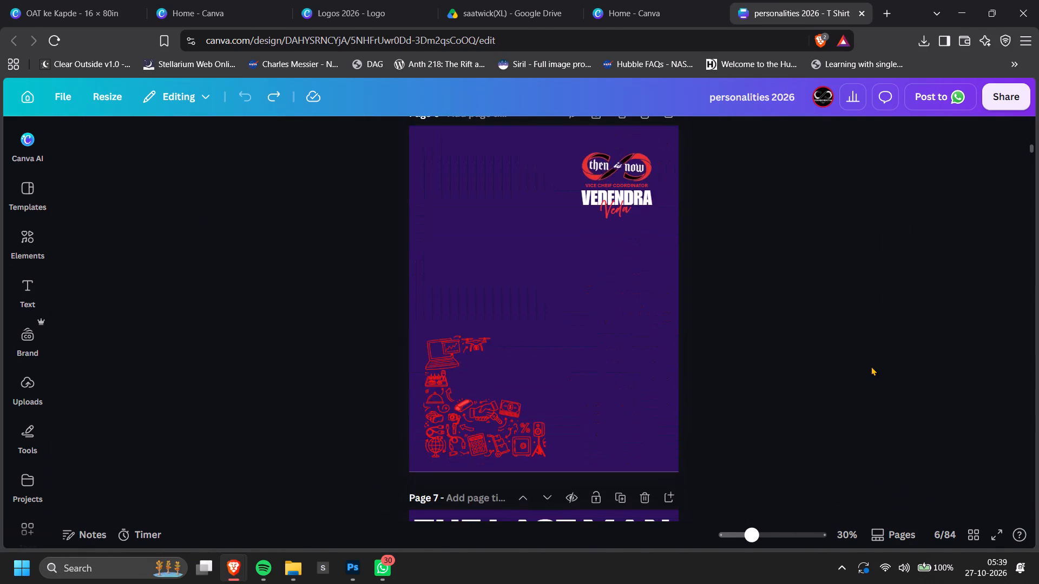
{"action": "scroll", "coordinate": [871, 366], "scroll_direction": "down", "scroll_amount": 1, "text": "ctrl"}
{"action": "scroll", "coordinate": [871, 366], "scroll_direction": "down", "scroll_amount": 3}
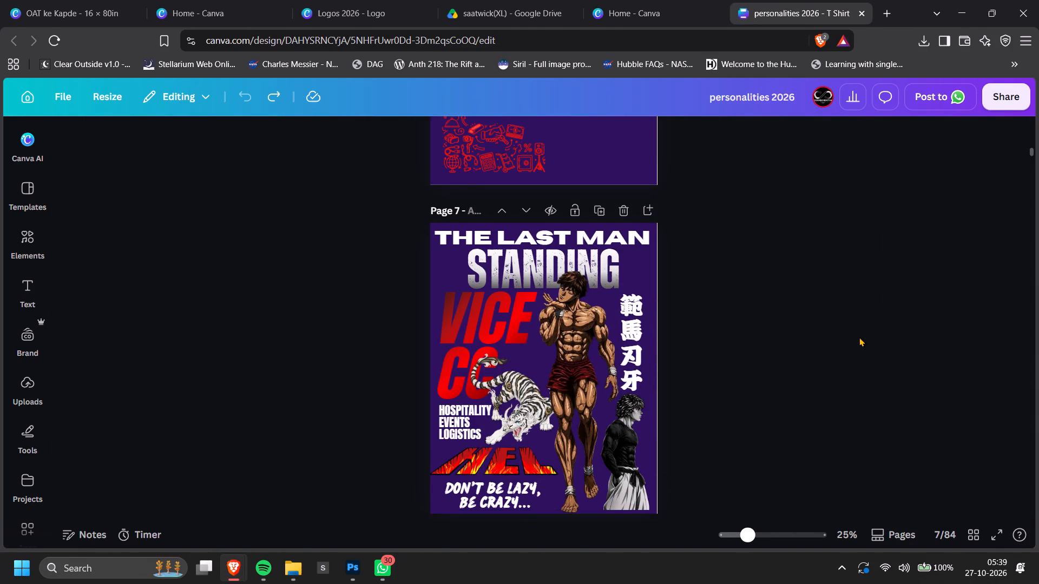
{"action": "scroll", "coordinate": [859, 337], "scroll_direction": "down", "scroll_amount": 8}
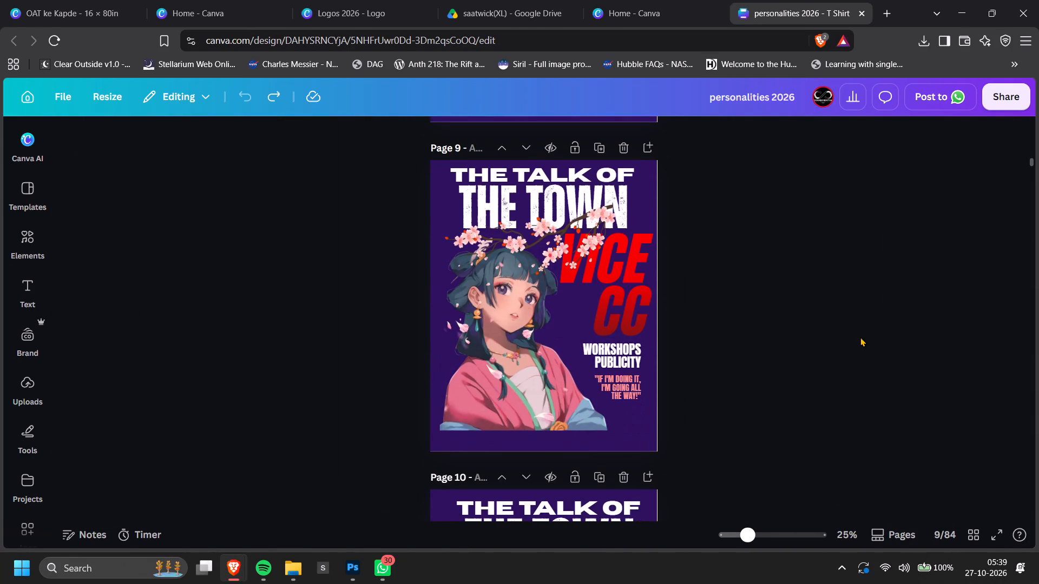
{"action": "scroll", "coordinate": [860, 337], "scroll_direction": "down", "scroll_amount": 4}
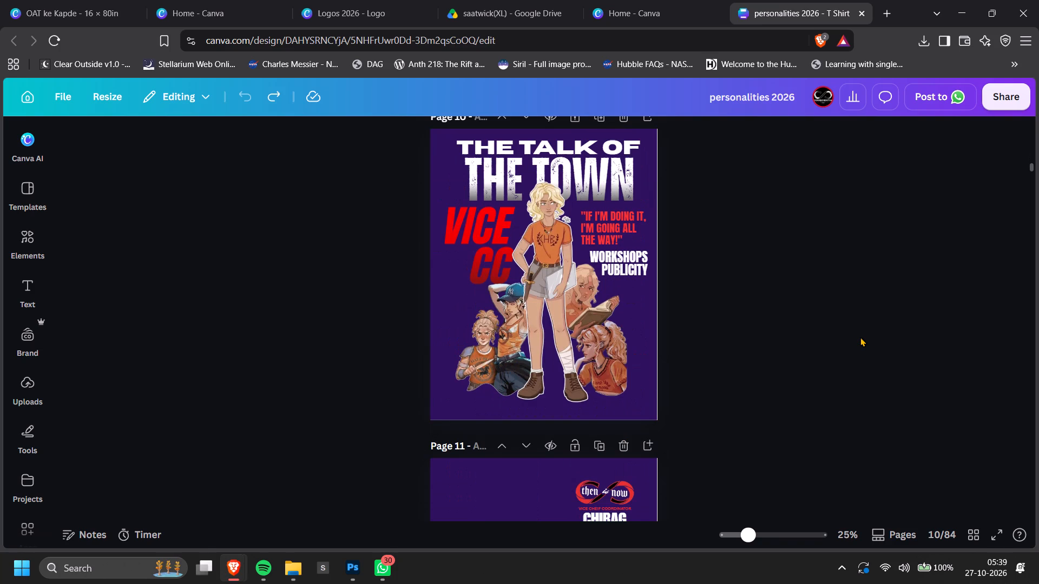
{"action": "scroll", "coordinate": [861, 330], "scroll_direction": "up", "scroll_amount": 3}
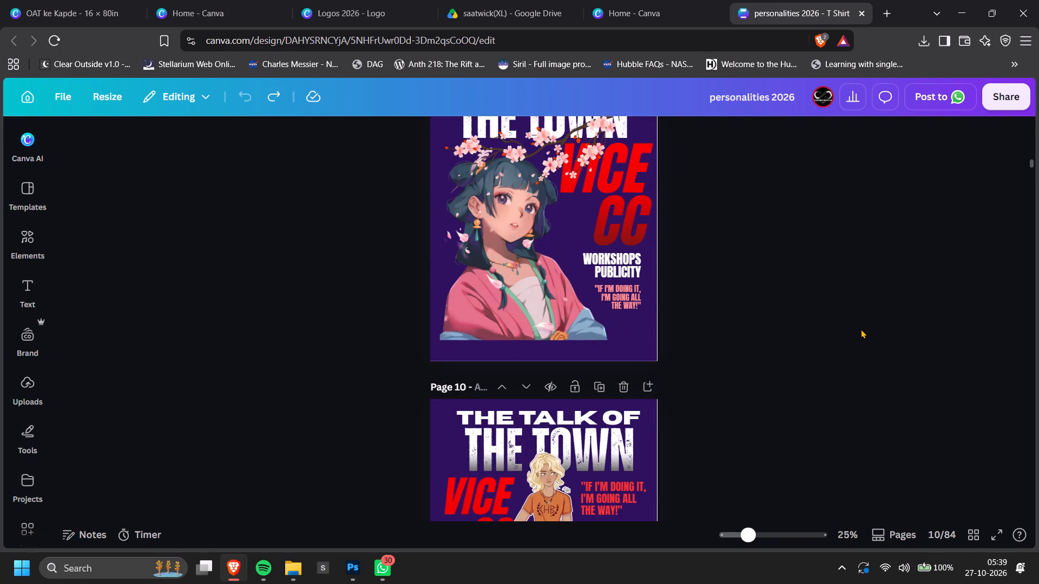
{"action": "scroll", "coordinate": [860, 329], "scroll_direction": "up", "scroll_amount": 2}
{"action": "scroll", "coordinate": [860, 329], "scroll_direction": "down", "scroll_amount": 1}
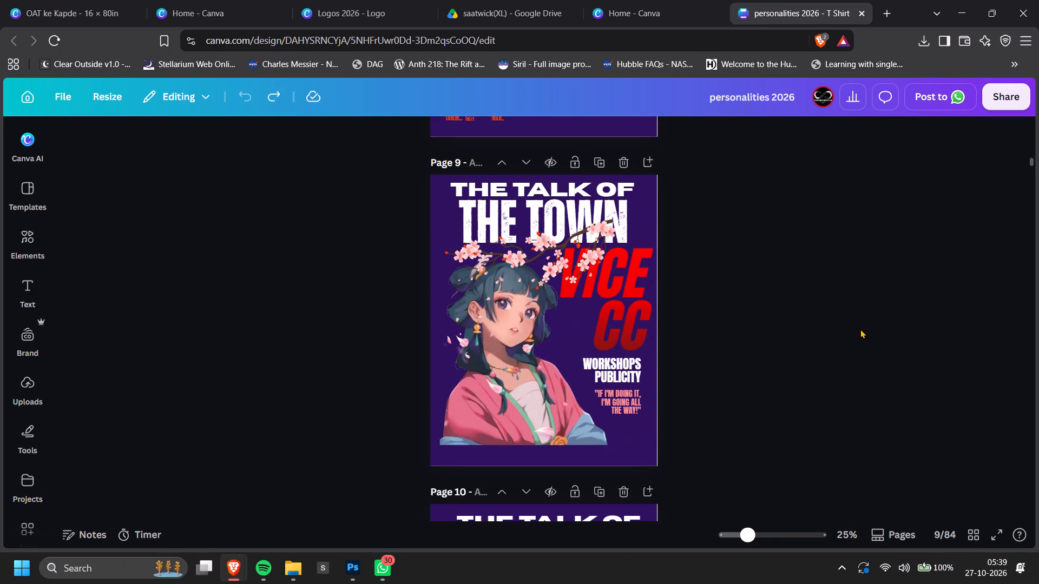
{"action": "scroll", "coordinate": [853, 330], "scroll_direction": "down", "scroll_amount": 10}
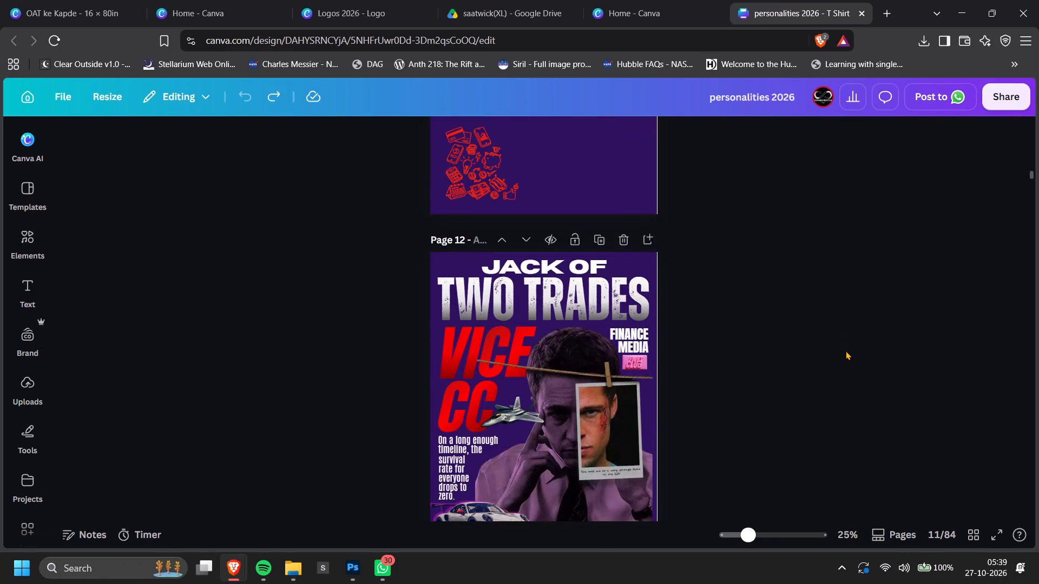
{"action": "scroll", "coordinate": [844, 333], "scroll_direction": "down", "scroll_amount": 2}
{"action": "scroll", "coordinate": [837, 327], "scroll_direction": "down", "scroll_amount": 20}
{"action": "scroll", "coordinate": [837, 327], "scroll_direction": "down", "scroll_amount": 1}
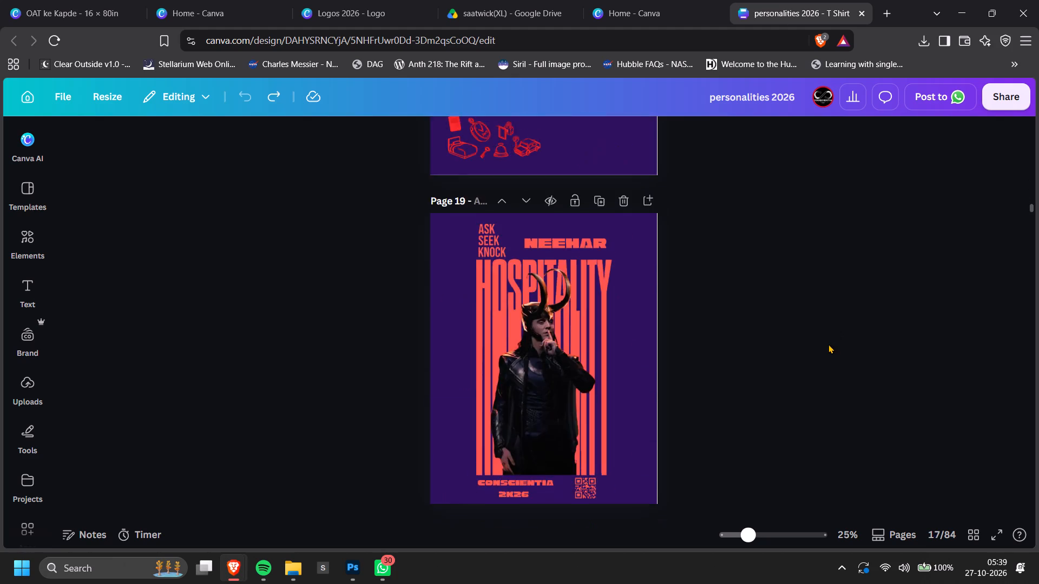
{"action": "scroll", "coordinate": [828, 344], "scroll_direction": "down", "scroll_amount": 20}
{"action": "scroll", "coordinate": [828, 344], "scroll_direction": "down", "scroll_amount": 7}
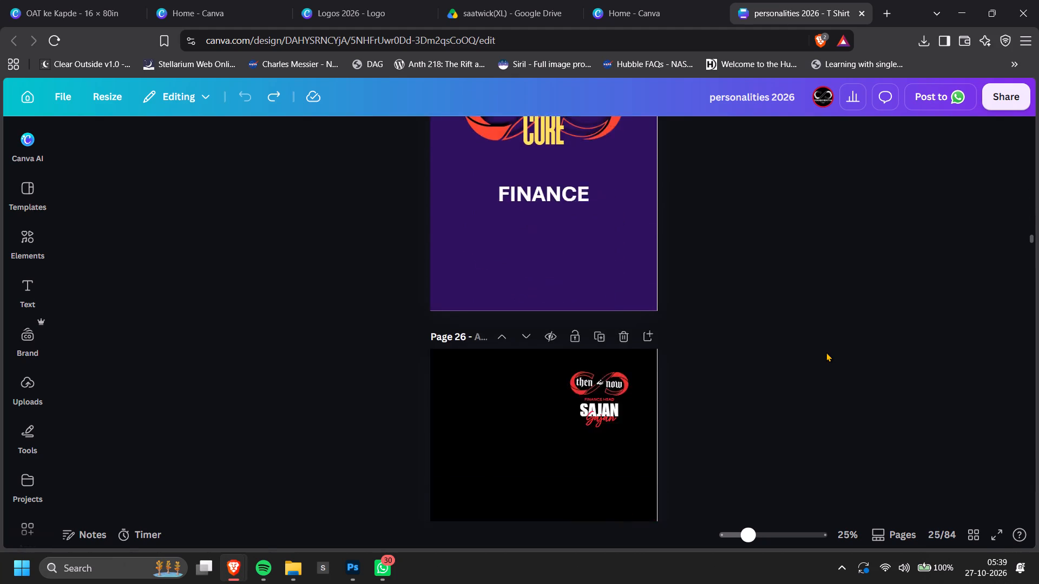
Examine the LOGISTICS artwork on page 22 up close and the neighbouring pages up to page 24.
{"action": "scroll", "coordinate": [826, 352], "scroll_direction": "up", "scroll_amount": 14}
{"action": "scroll", "coordinate": [826, 355], "scroll_direction": "down", "scroll_amount": 2}
{"action": "scroll", "coordinate": [583, 281], "scroll_direction": "up", "scroll_amount": 5, "text": "ctrl"}
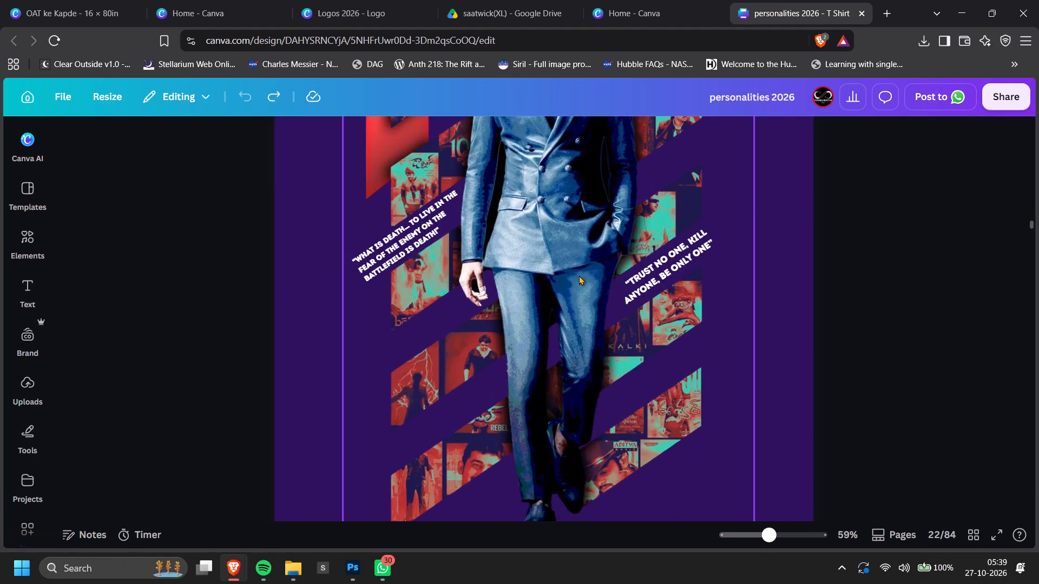
{"action": "scroll", "coordinate": [707, 312], "scroll_direction": "down", "scroll_amount": 5, "text": "ctrl"}
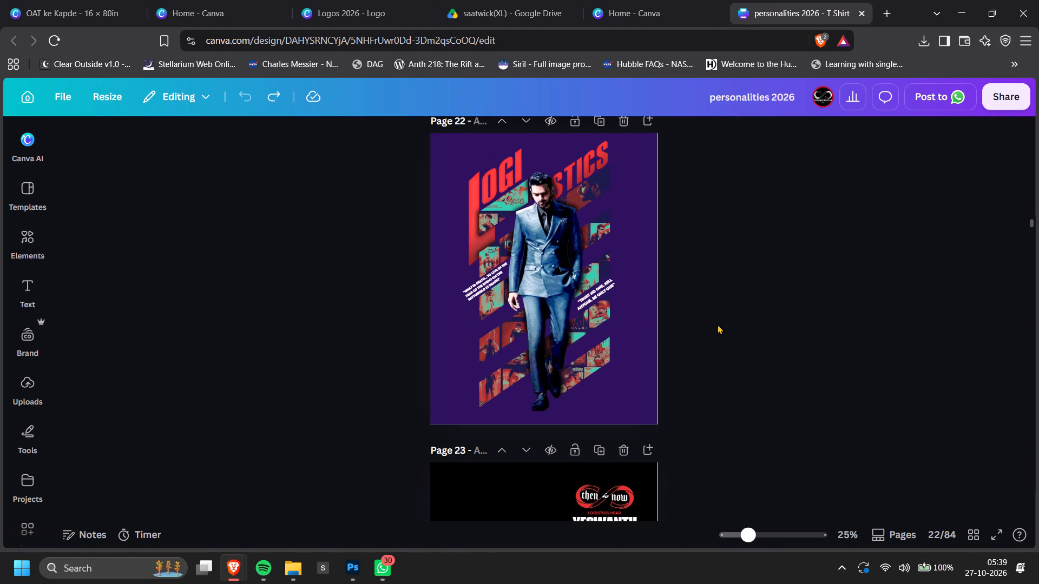
{"action": "scroll", "coordinate": [520, 270], "scroll_direction": "up", "scroll_amount": 5, "text": "ctrl"}
{"action": "scroll", "coordinate": [458, 309], "scroll_direction": "down", "scroll_amount": 3, "text": "ctrl"}
{"action": "scroll", "coordinate": [764, 300], "scroll_direction": "down", "scroll_amount": 1, "text": "ctrl"}
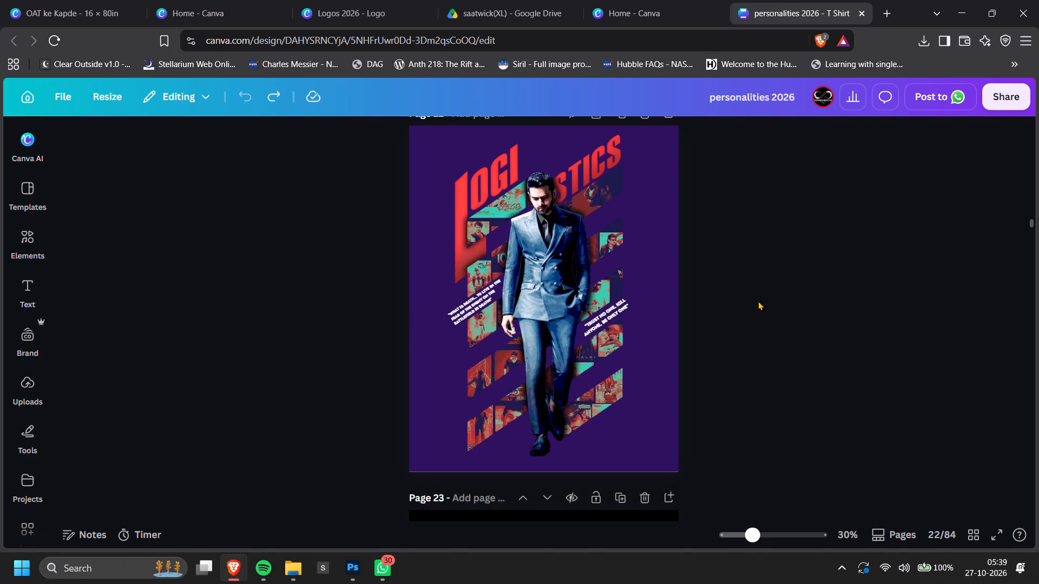
{"action": "scroll", "coordinate": [758, 301], "scroll_direction": "down", "scroll_amount": 8}
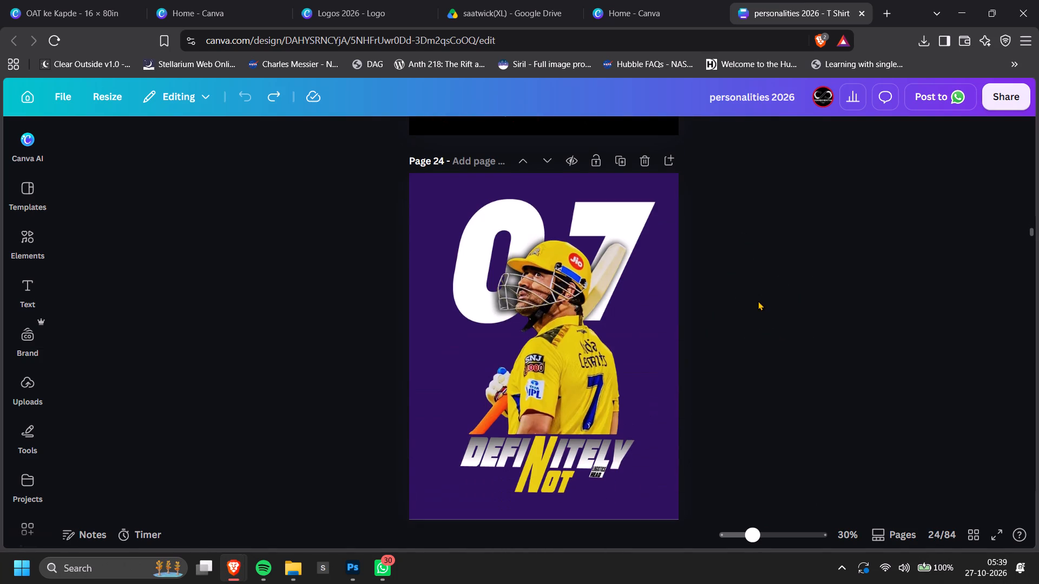
{"action": "scroll", "coordinate": [758, 301], "scroll_direction": "down", "scroll_amount": 4}
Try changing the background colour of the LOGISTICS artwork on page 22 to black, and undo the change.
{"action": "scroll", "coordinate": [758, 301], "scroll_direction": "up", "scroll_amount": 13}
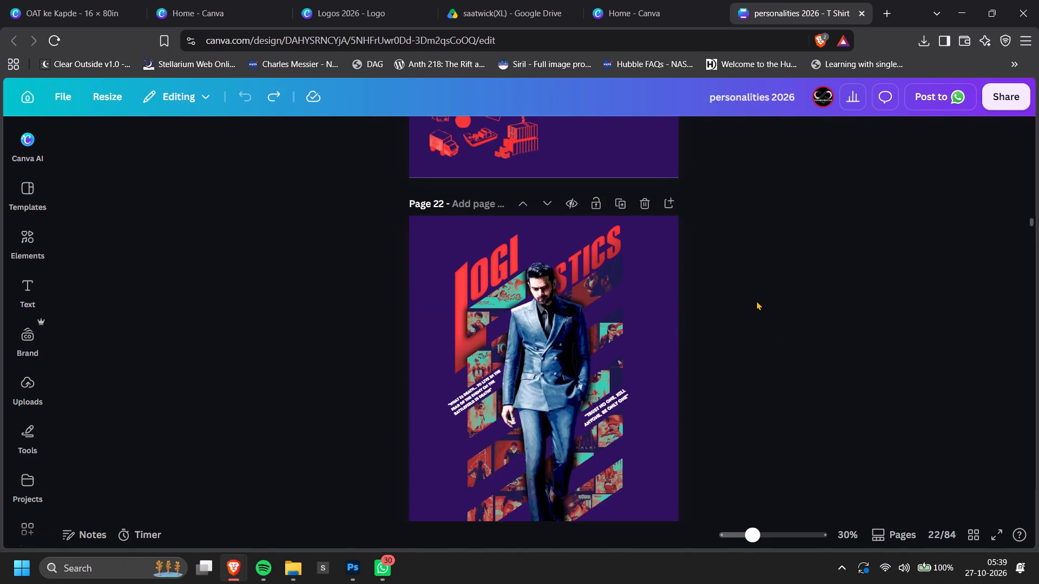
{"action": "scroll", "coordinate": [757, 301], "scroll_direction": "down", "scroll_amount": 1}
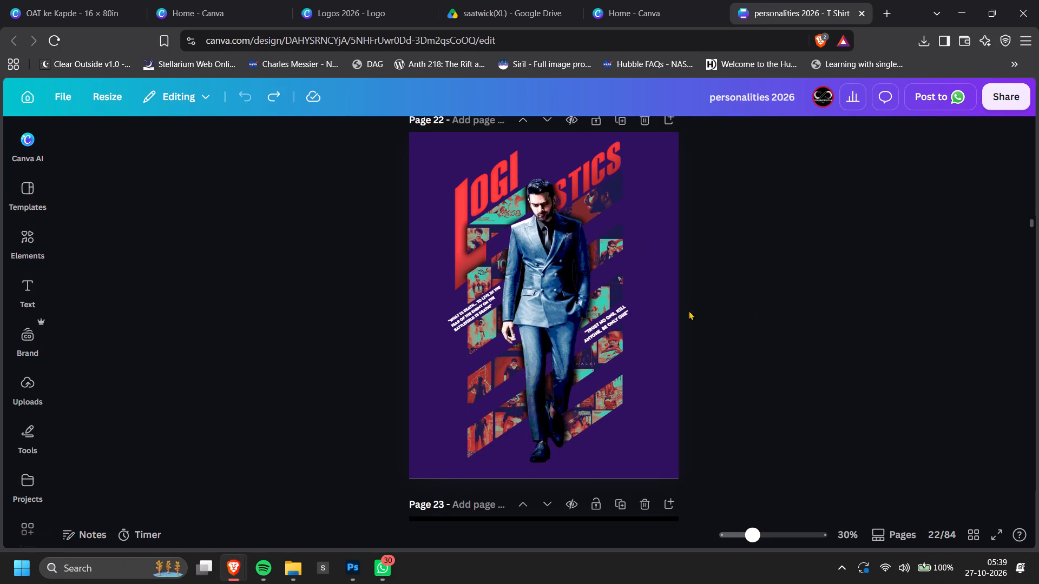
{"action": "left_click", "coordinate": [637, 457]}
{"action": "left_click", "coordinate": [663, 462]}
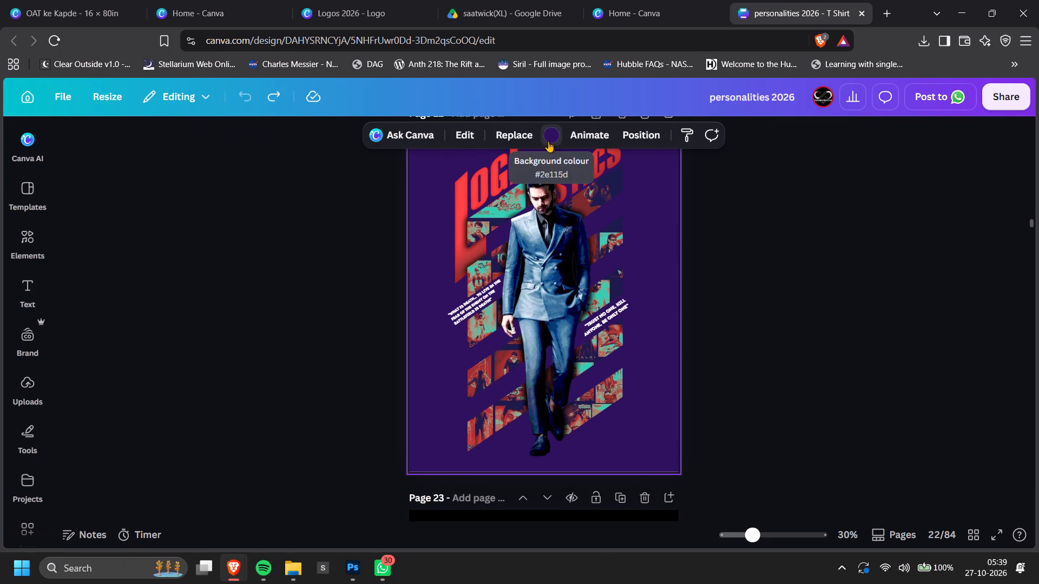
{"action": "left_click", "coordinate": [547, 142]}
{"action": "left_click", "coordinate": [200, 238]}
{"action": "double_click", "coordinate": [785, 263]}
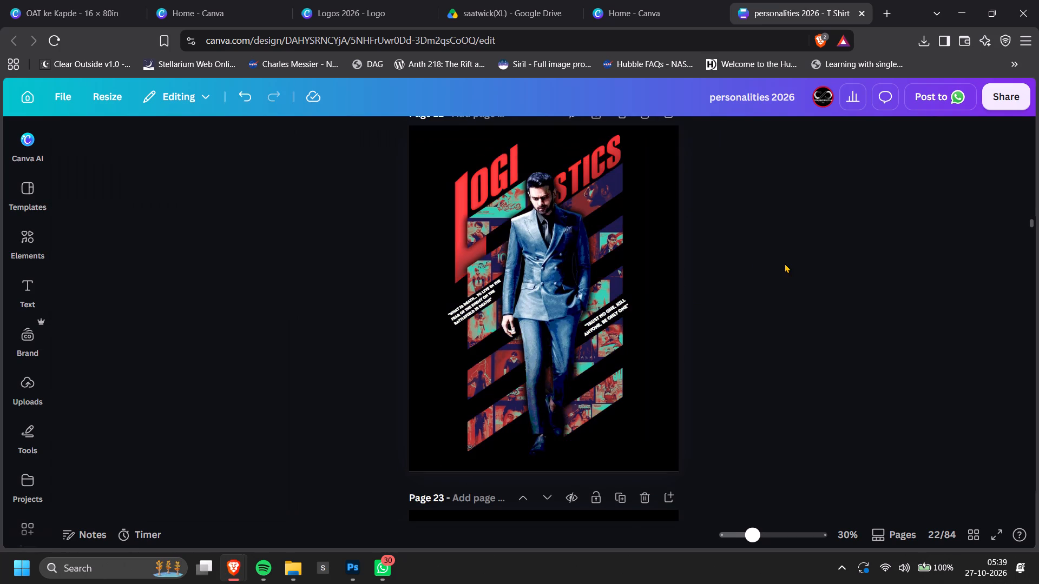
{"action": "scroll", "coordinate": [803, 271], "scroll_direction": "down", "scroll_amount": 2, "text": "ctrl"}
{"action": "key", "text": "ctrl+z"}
Look through pages 24 to 32 for the finance head artwork, comparing the Receipt Detective and Qubit Trader designs.
{"action": "scroll", "coordinate": [801, 300], "scroll_direction": "down", "scroll_amount": 5}
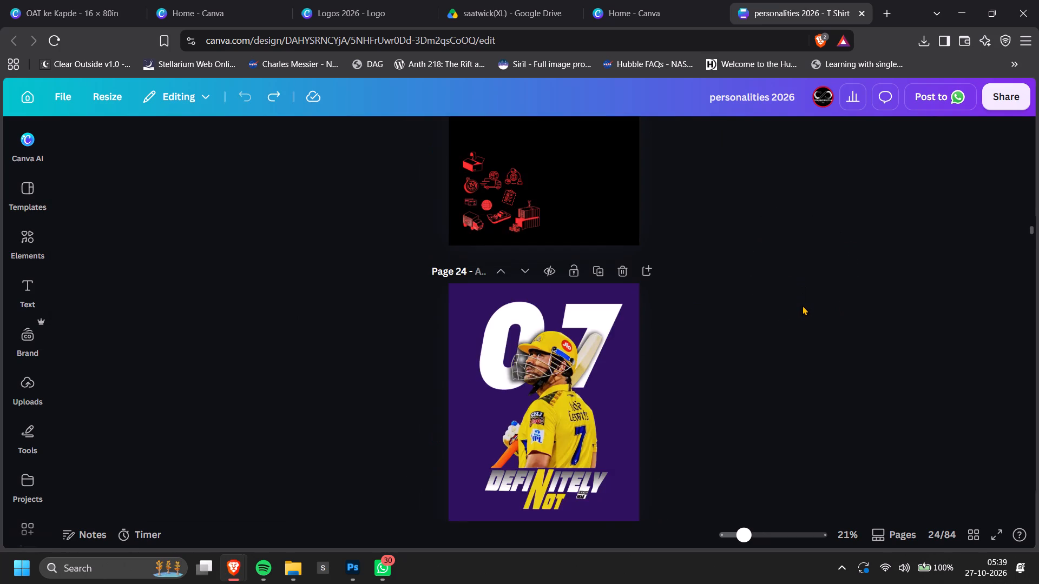
{"action": "scroll", "coordinate": [803, 306], "scroll_direction": "up", "scroll_amount": 2}
{"action": "scroll", "coordinate": [792, 322], "scroll_direction": "down", "scroll_amount": 14}
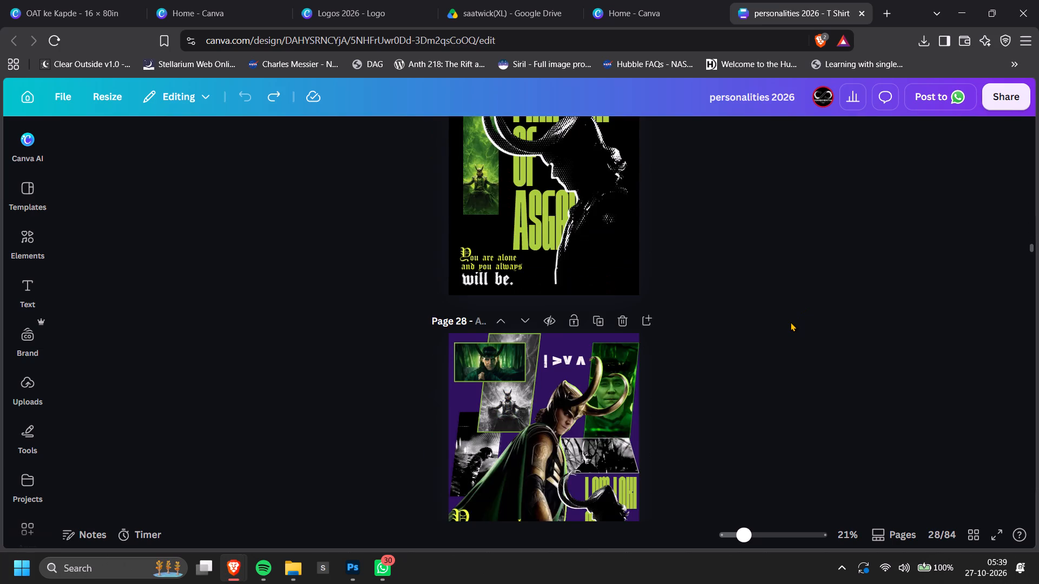
{"action": "scroll", "coordinate": [791, 322], "scroll_direction": "up", "scroll_amount": 2}
{"action": "scroll", "coordinate": [791, 322], "scroll_direction": "down", "scroll_amount": 12}
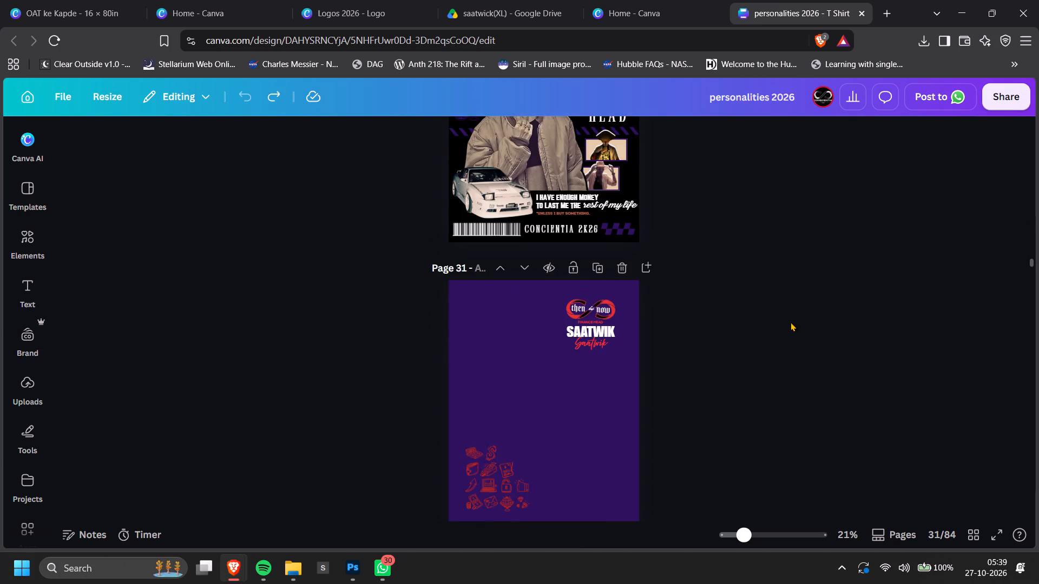
{"action": "scroll", "coordinate": [791, 322], "scroll_direction": "up", "scroll_amount": 2}
{"action": "scroll", "coordinate": [791, 322], "scroll_direction": "up", "scroll_amount": 2, "text": "ctrl"}
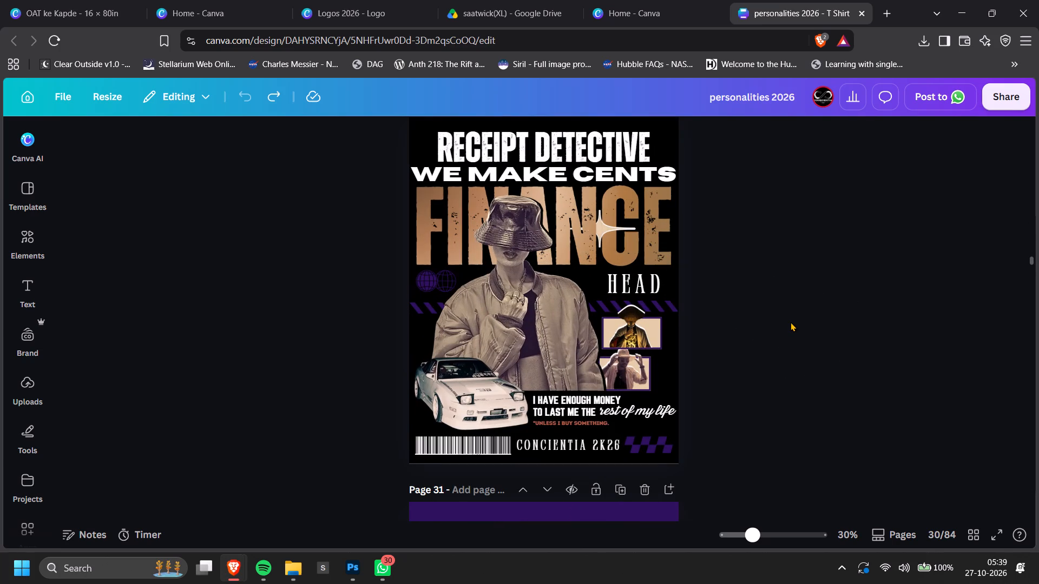
{"action": "scroll", "coordinate": [791, 322], "scroll_direction": "up", "scroll_amount": 2, "text": "ctrl"}
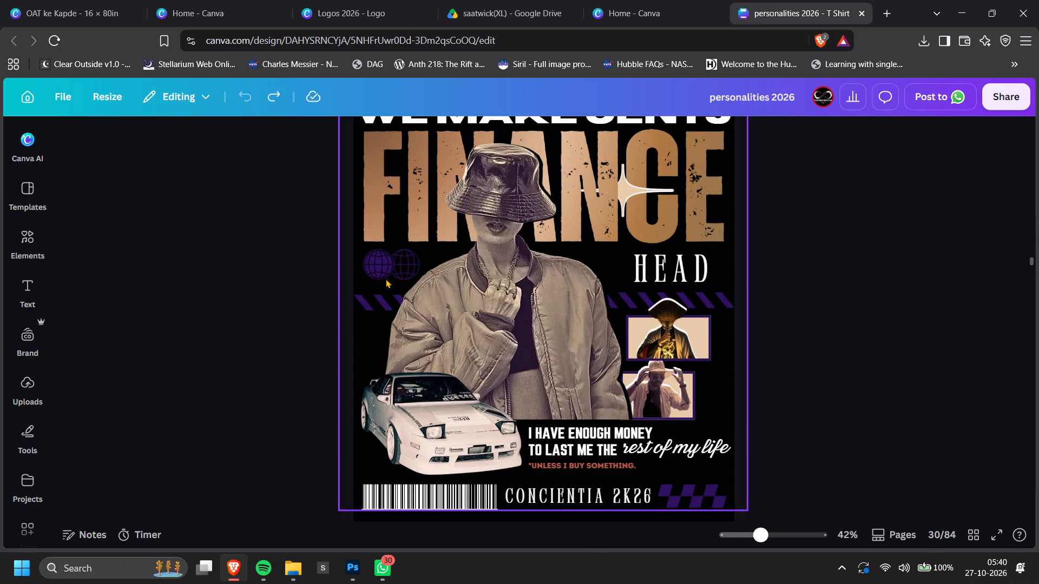
{"action": "scroll", "coordinate": [702, 281], "scroll_direction": "down", "scroll_amount": 3, "text": "ctrl"}
{"action": "scroll", "coordinate": [761, 204], "scroll_direction": "down", "scroll_amount": 5}
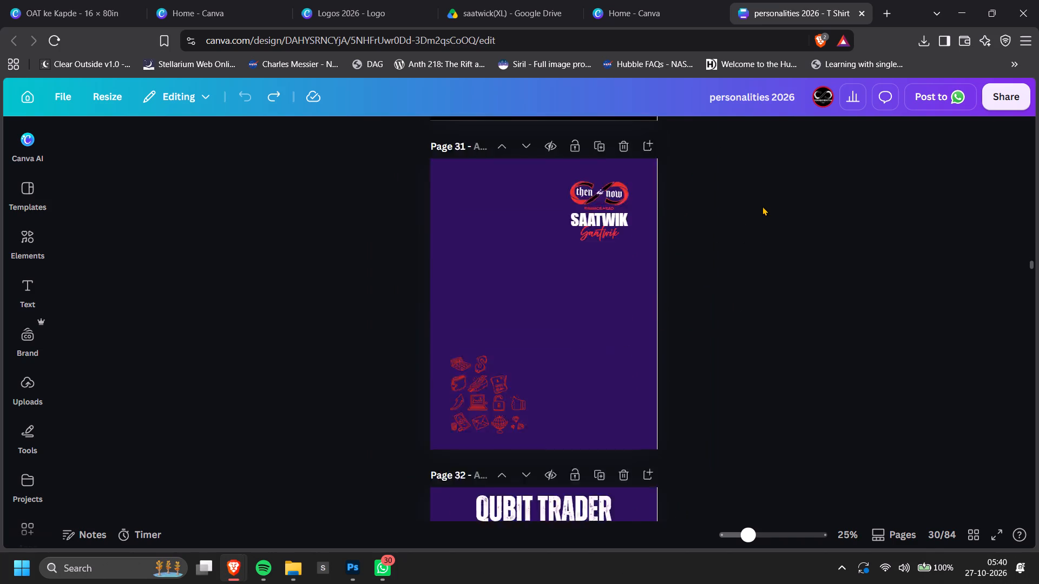
{"action": "scroll", "coordinate": [762, 206], "scroll_direction": "down", "scroll_amount": 4}
{"action": "scroll", "coordinate": [762, 206], "scroll_direction": "up", "scroll_amount": 2}
{"action": "scroll", "coordinate": [627, 392], "scroll_direction": "up", "scroll_amount": 5, "text": "ctrl"}
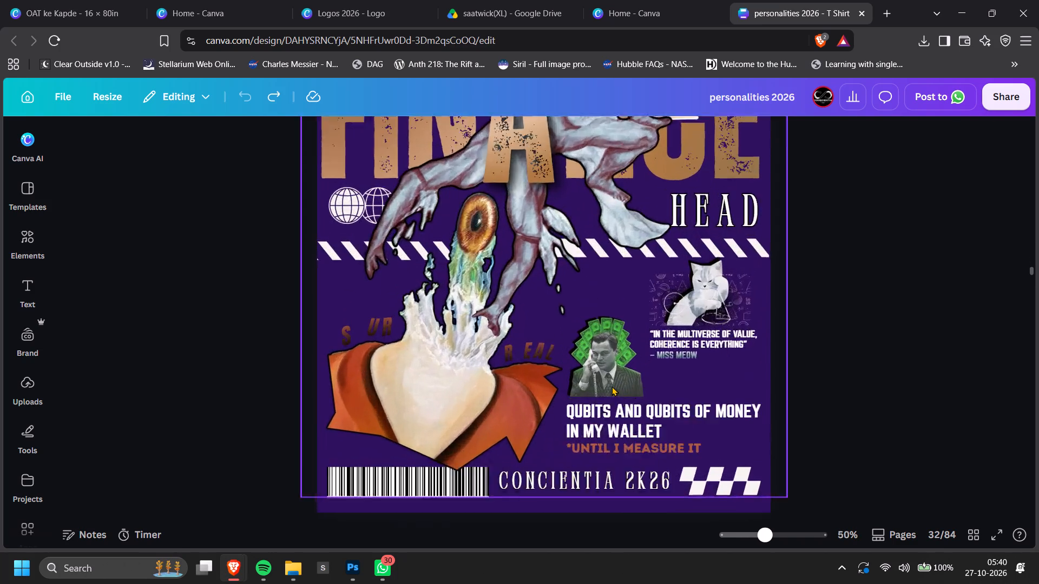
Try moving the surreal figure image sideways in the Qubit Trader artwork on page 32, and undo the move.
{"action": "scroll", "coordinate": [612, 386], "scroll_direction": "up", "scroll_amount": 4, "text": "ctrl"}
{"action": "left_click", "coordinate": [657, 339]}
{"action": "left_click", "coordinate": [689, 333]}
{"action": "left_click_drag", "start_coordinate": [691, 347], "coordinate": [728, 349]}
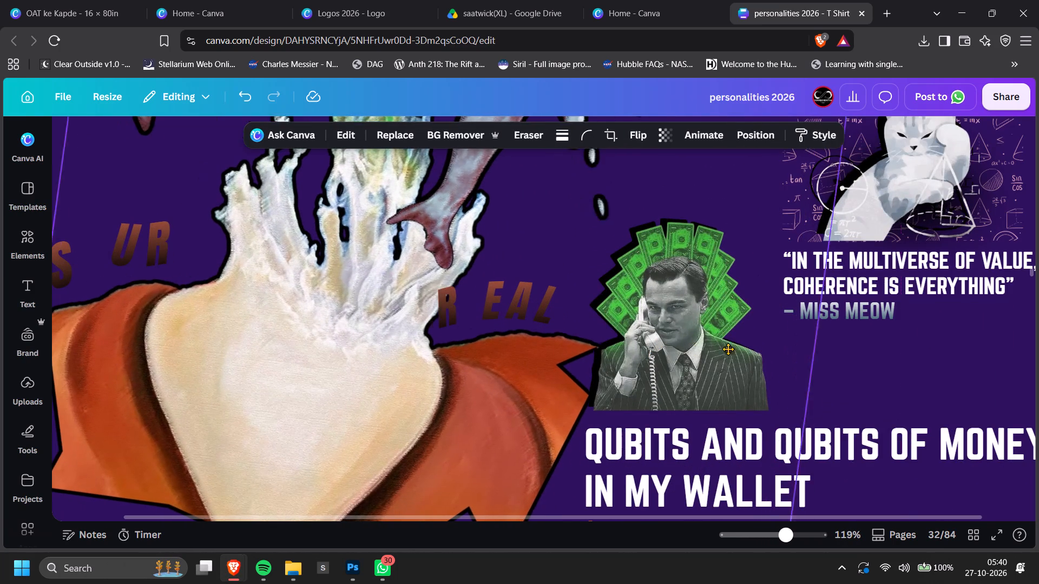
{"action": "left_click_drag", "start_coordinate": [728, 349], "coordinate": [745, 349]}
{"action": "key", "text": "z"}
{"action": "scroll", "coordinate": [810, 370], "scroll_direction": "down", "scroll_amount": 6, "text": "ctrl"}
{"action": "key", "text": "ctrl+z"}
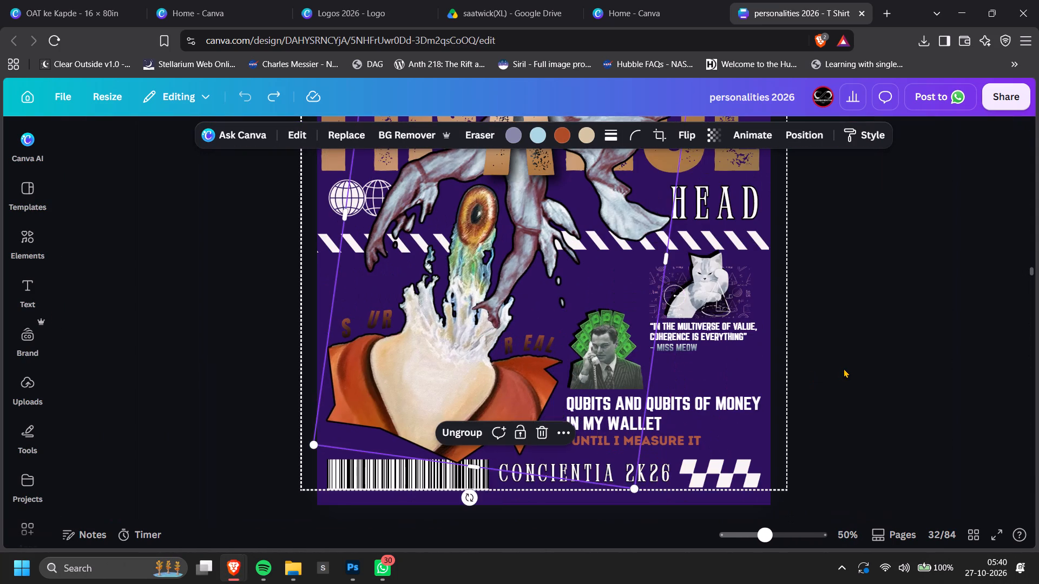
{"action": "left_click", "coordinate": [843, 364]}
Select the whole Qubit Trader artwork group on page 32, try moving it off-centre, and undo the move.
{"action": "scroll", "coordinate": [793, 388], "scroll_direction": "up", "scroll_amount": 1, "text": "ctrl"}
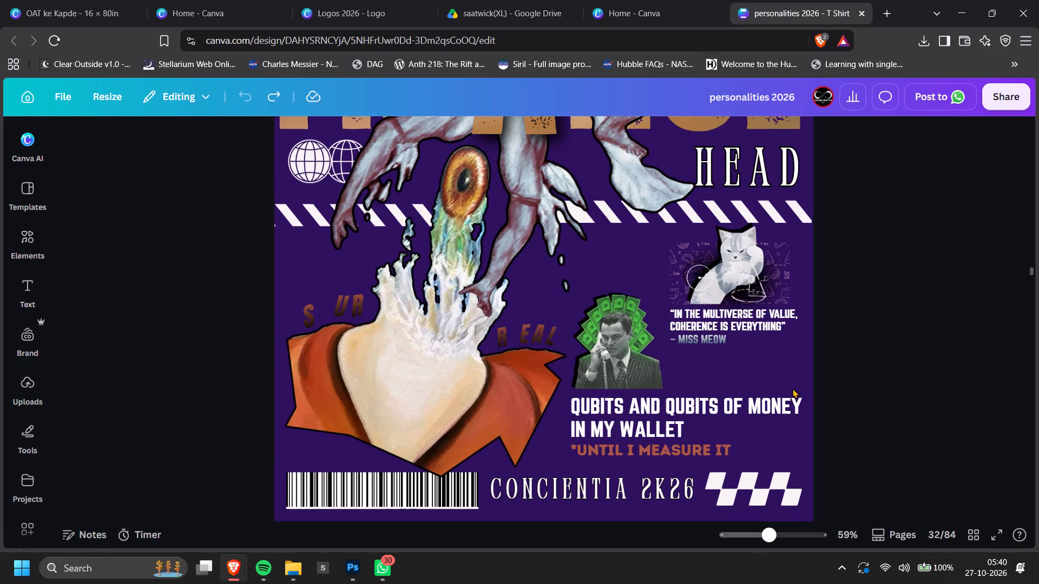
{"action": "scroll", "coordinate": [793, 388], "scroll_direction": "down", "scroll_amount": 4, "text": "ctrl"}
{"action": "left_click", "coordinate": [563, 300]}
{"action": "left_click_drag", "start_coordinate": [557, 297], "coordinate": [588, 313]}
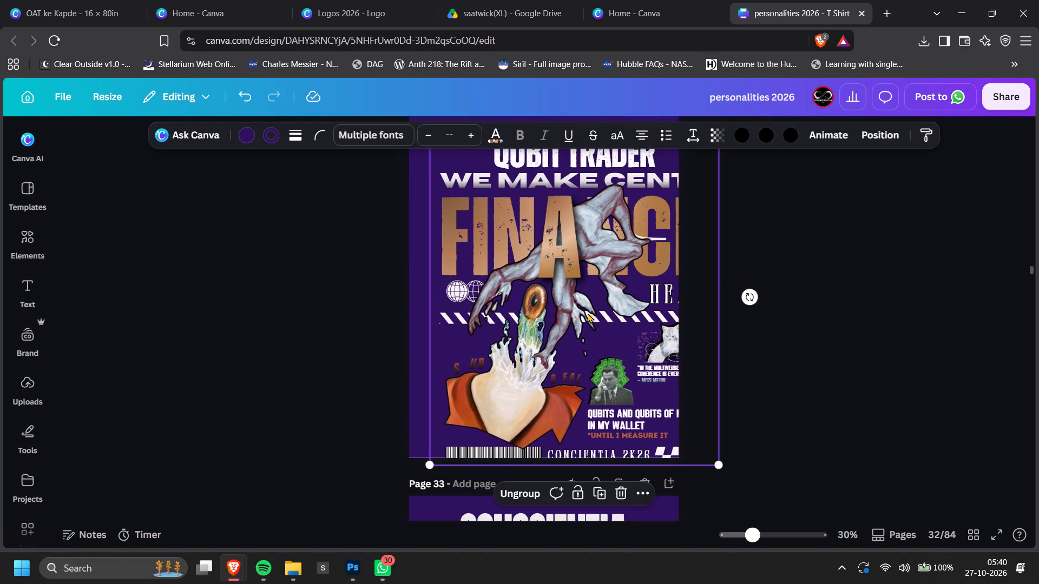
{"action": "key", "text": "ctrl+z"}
Download only the selected Qubit Trader artwork group as a PNG at the maximum size with a transparent background.
{"action": "left_click", "coordinate": [617, 473]}
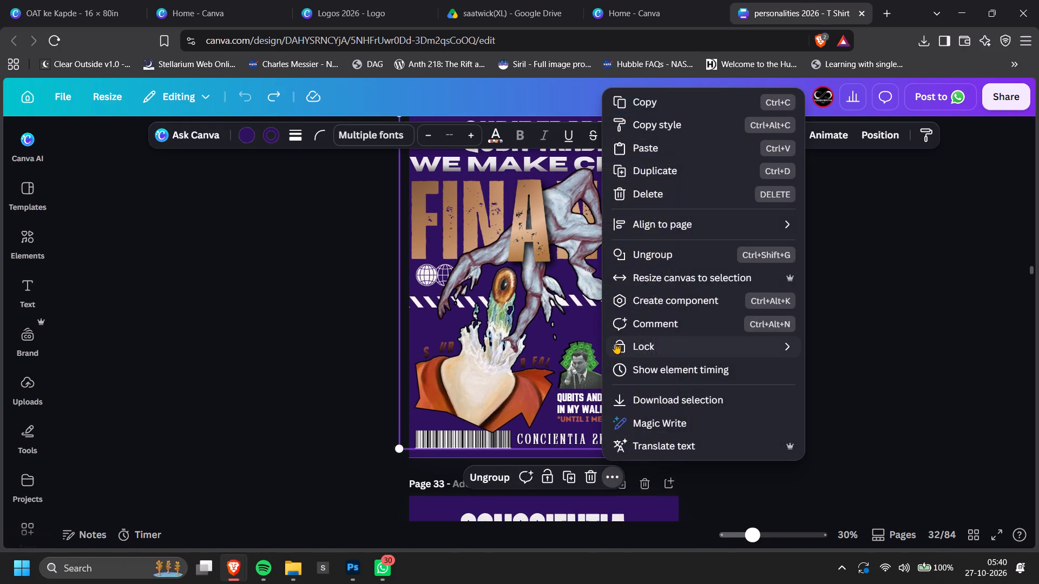
{"action": "scroll", "coordinate": [713, 380], "scroll_direction": "down", "scroll_amount": 3}
{"action": "left_click", "coordinate": [716, 399]}
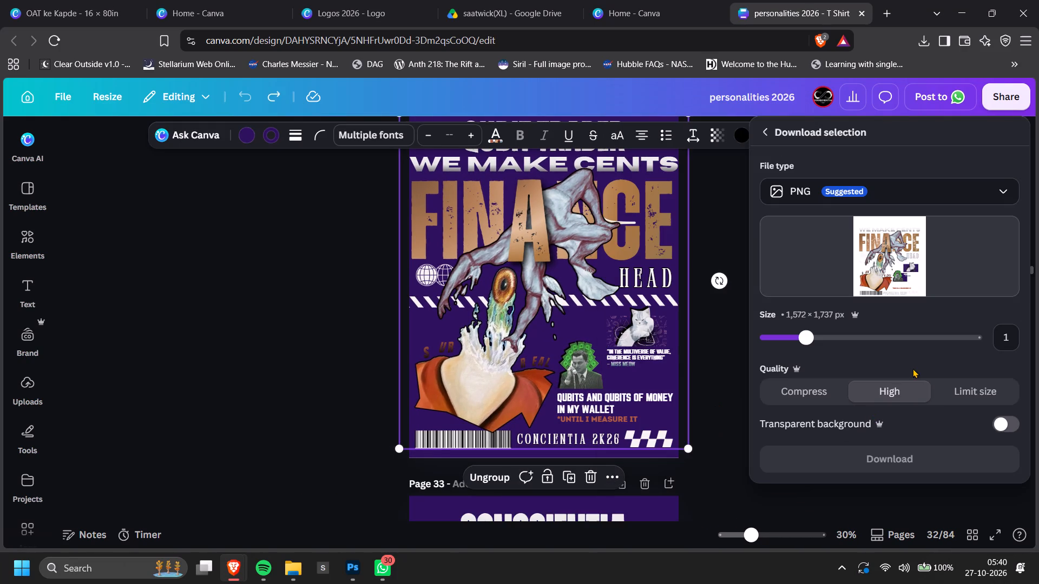
{"action": "left_click_drag", "start_coordinate": [874, 341], "coordinate": [959, 338]}
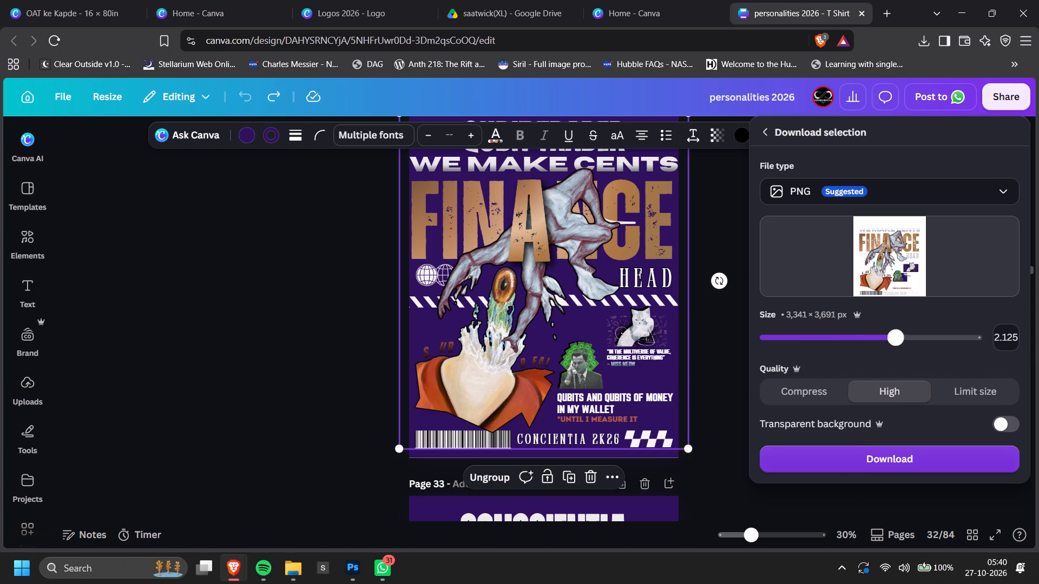
{"action": "left_click_drag", "start_coordinate": [959, 338], "coordinate": [1038, 343]}
{"action": "left_click", "coordinate": [997, 428]}
{"action": "left_click", "coordinate": [890, 489]}
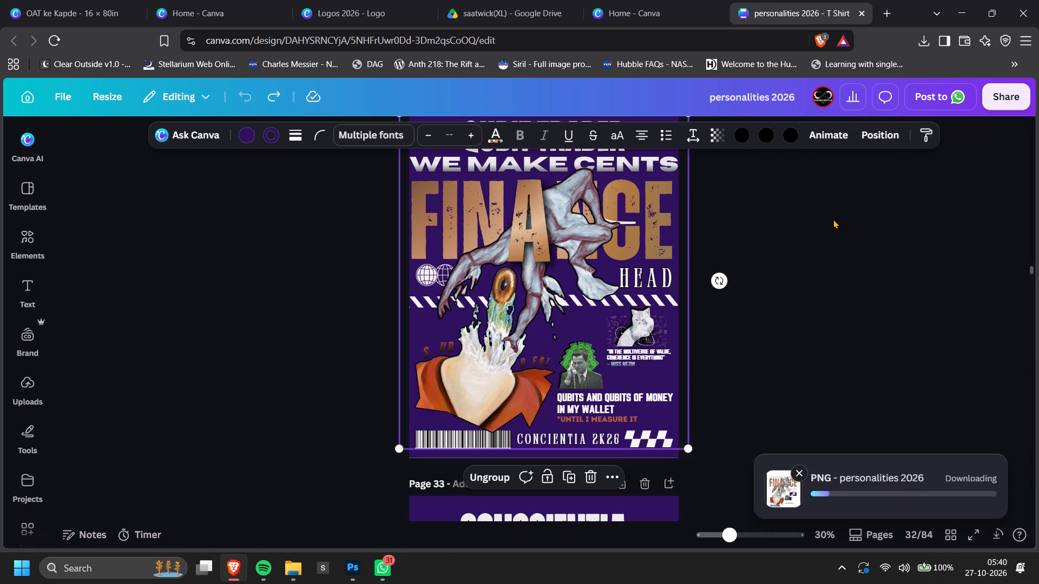
{"action": "left_click", "coordinate": [832, 217]}
Switch from the browser to another open application window.
{"action": "key", "text": "alt+Tab"}
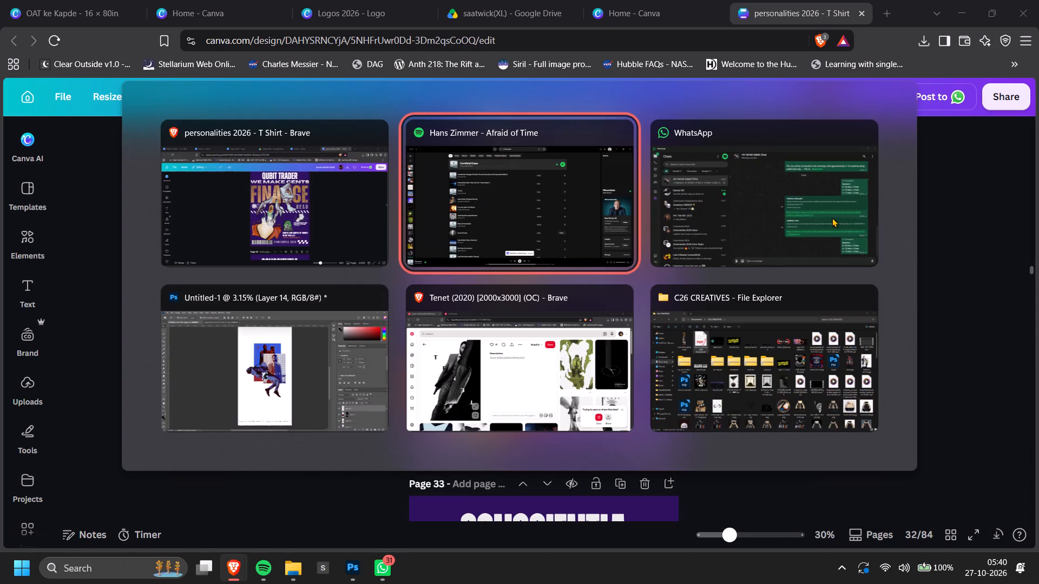
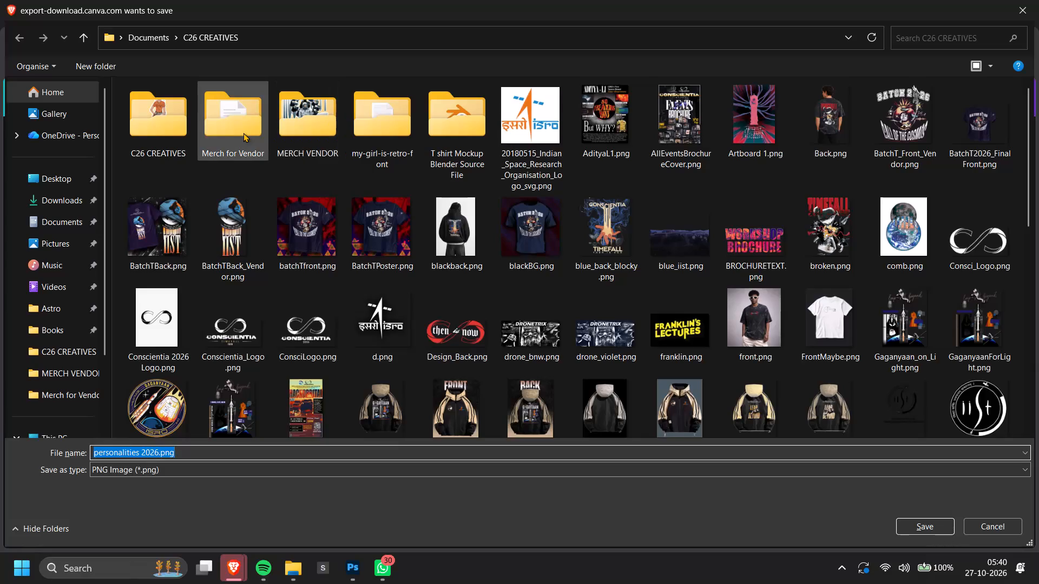
Save the exported PNG as saatwik_design in the MERCH VENDOR folder inside C26 CREATIVES, replacing the existing file of that name.
{"action": "double_click", "coordinate": [238, 128]}
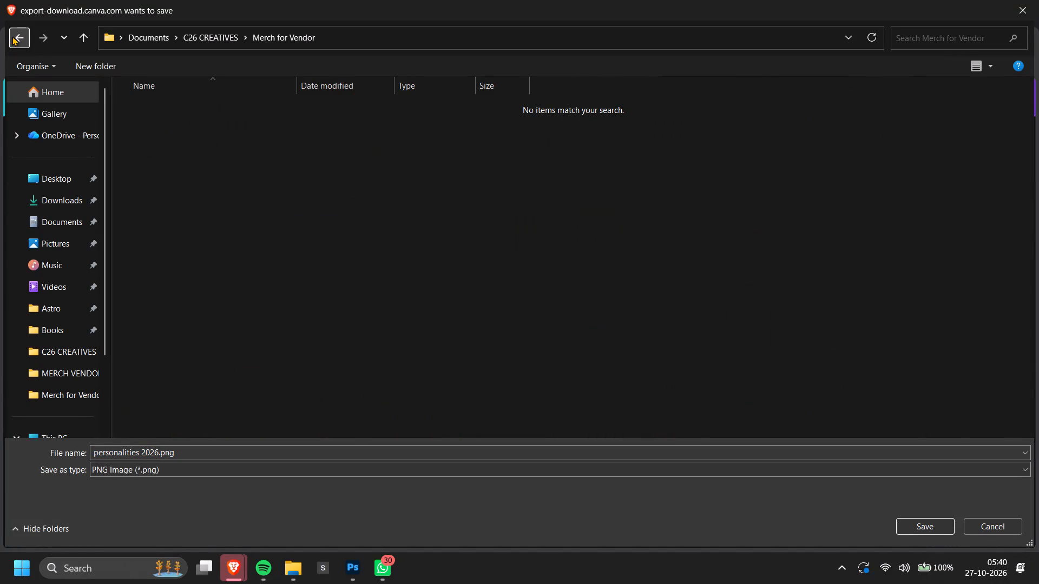
{"action": "left_click", "coordinate": [13, 36]}
{"action": "left_click", "coordinate": [162, 453]}
{"action": "type", "text": "saatwik_design"}
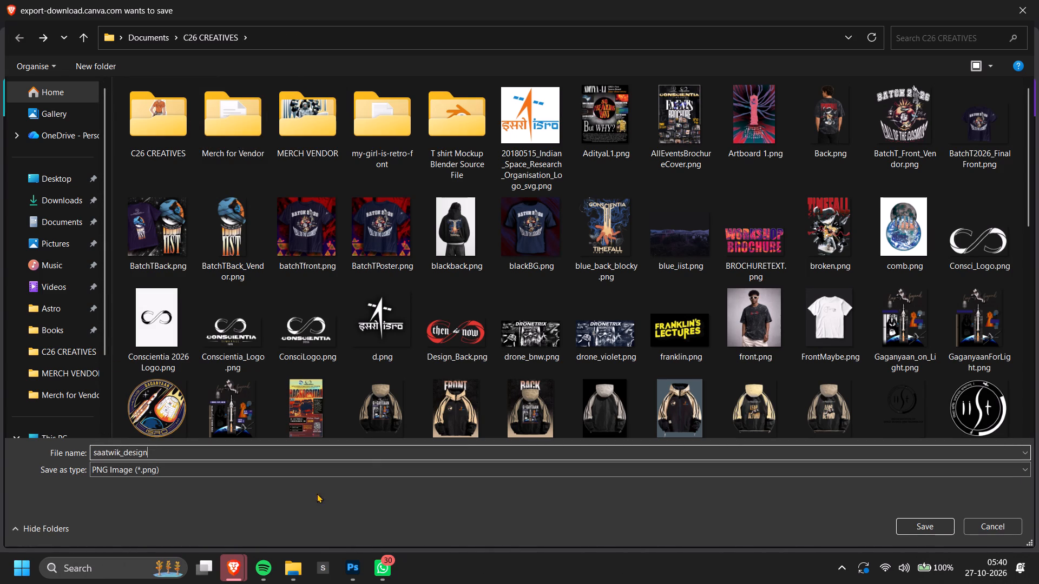
{"action": "double_click", "coordinate": [319, 140]}
{"action": "scroll", "coordinate": [631, 284], "scroll_direction": "down", "scroll_amount": 6}
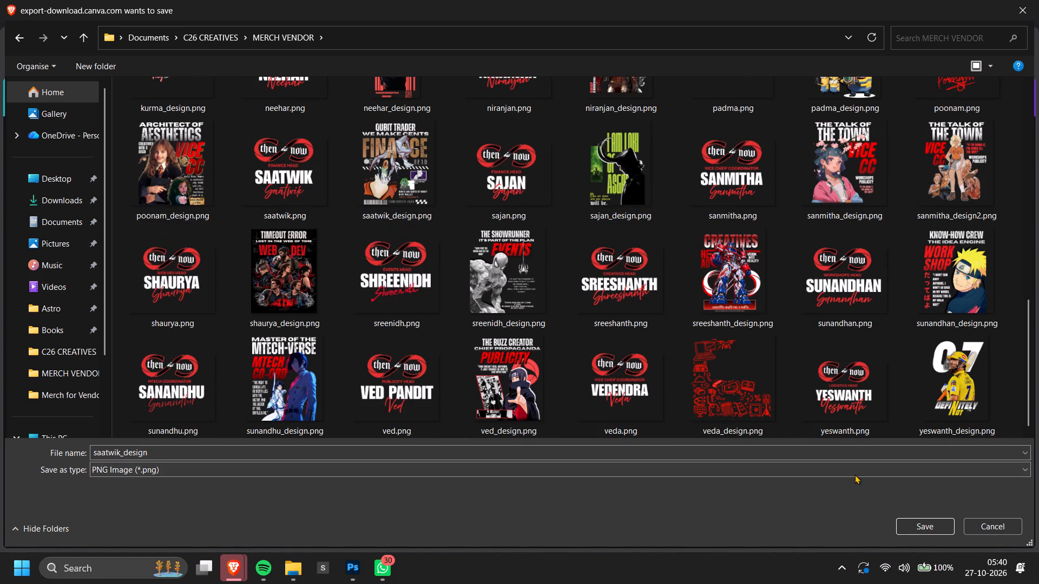
{"action": "left_click", "coordinate": [937, 523]}
{"action": "left_click", "coordinate": [541, 278]}
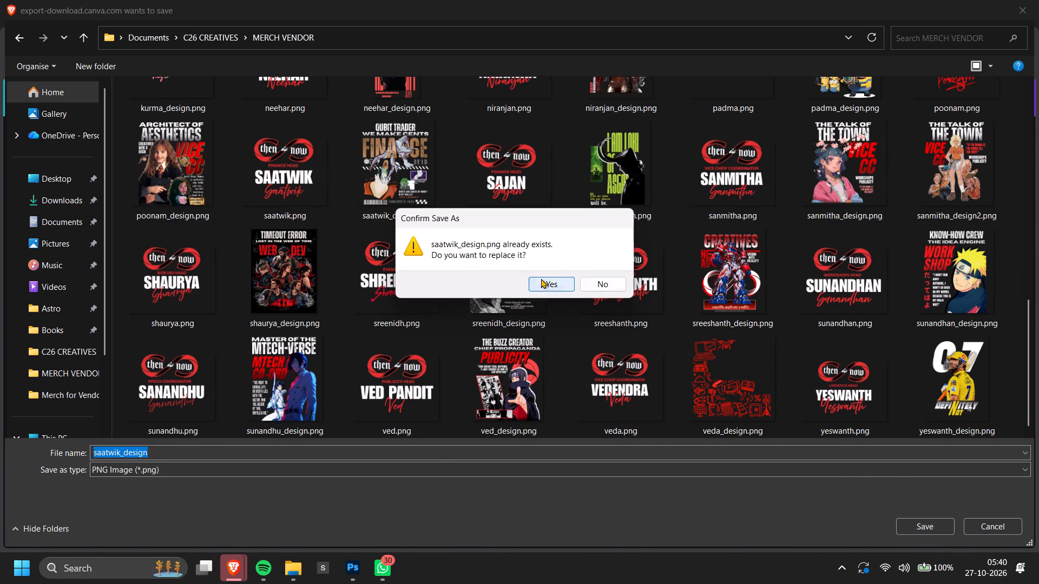
Open the downloaded saatwik_design.png in the Photos viewer and inspect the exported artwork up close.
{"action": "double_click", "coordinate": [802, 61]}
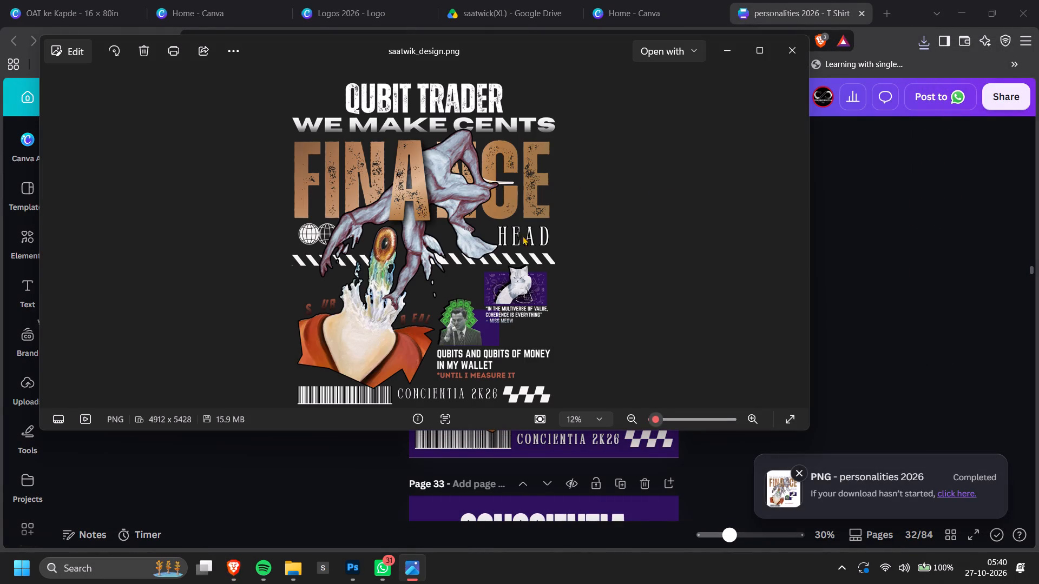
{"action": "scroll", "coordinate": [510, 327], "scroll_direction": "up", "scroll_amount": 11}
{"action": "scroll", "coordinate": [616, 328], "scroll_direction": "down", "scroll_amount": 7}
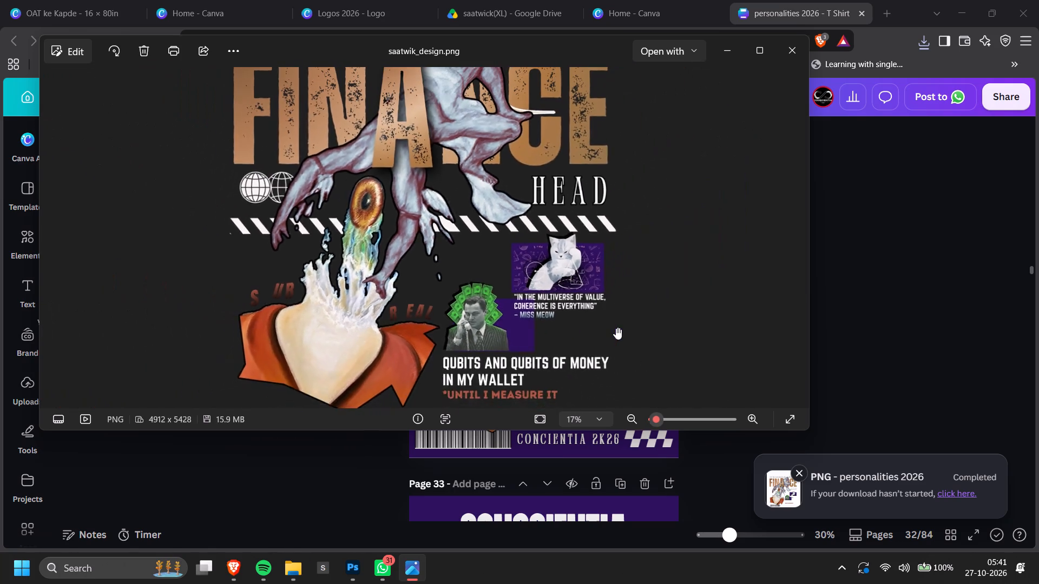
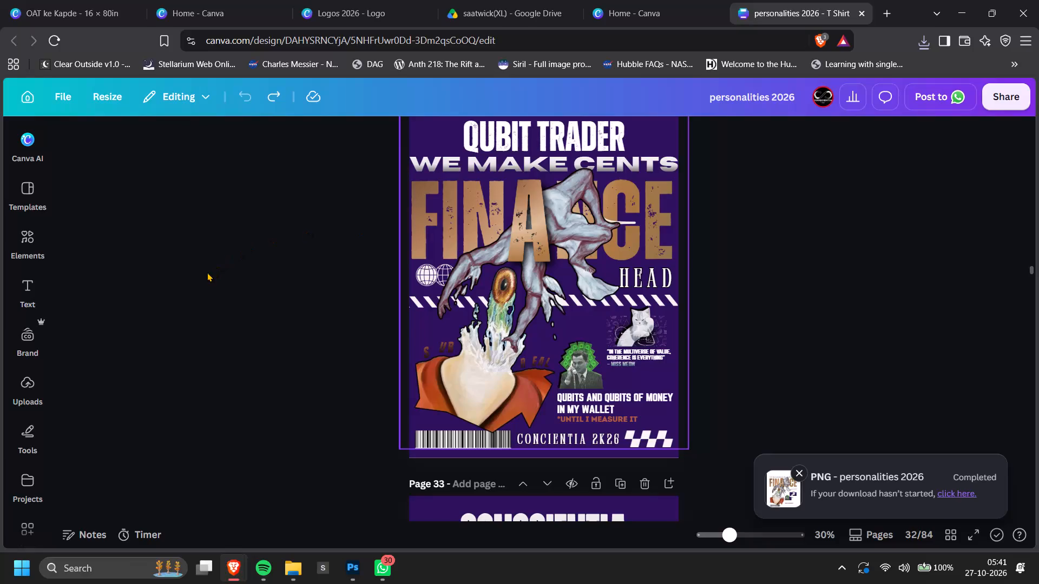
Delete the small purple rectangle behind the man on the phone from the Qubit Trader artwork group on page 32.
{"action": "key", "text": "alt+1"}
{"action": "left_click", "coordinate": [423, 253]}
{"action": "key", "text": "alt+1"}
{"action": "left_click", "coordinate": [185, 347]}
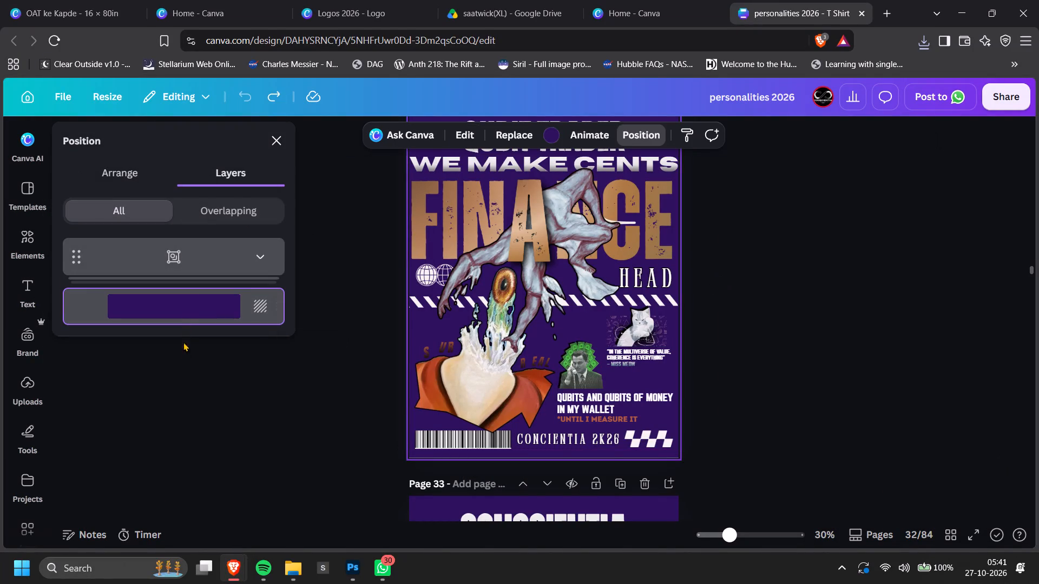
{"action": "left_click", "coordinate": [253, 258]}
{"action": "scroll", "coordinate": [223, 295], "scroll_direction": "down", "scroll_amount": 11}
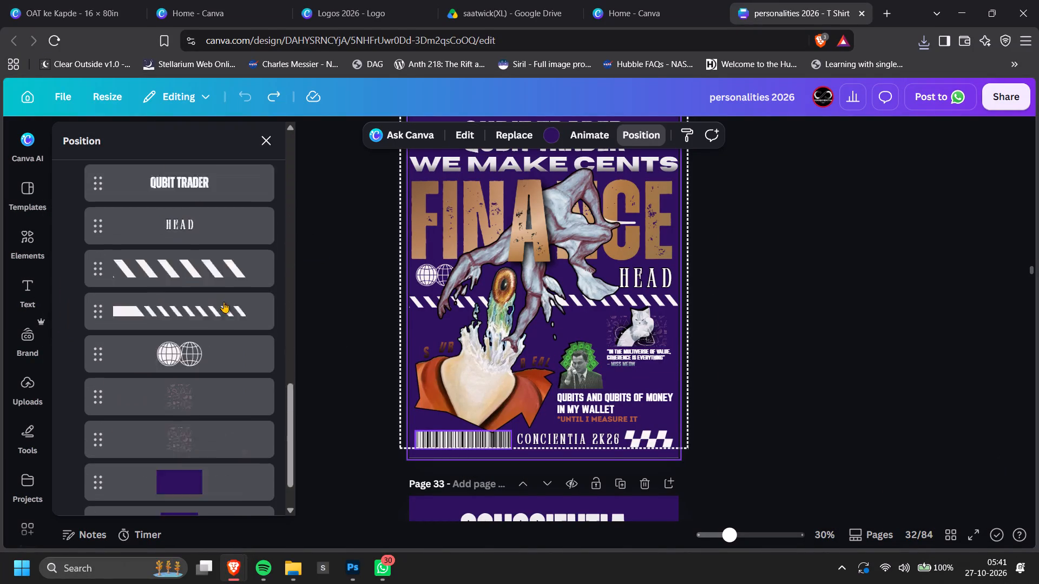
{"action": "scroll", "coordinate": [223, 302], "scroll_direction": "down", "scroll_amount": 2}
{"action": "left_click", "coordinate": [189, 428]}
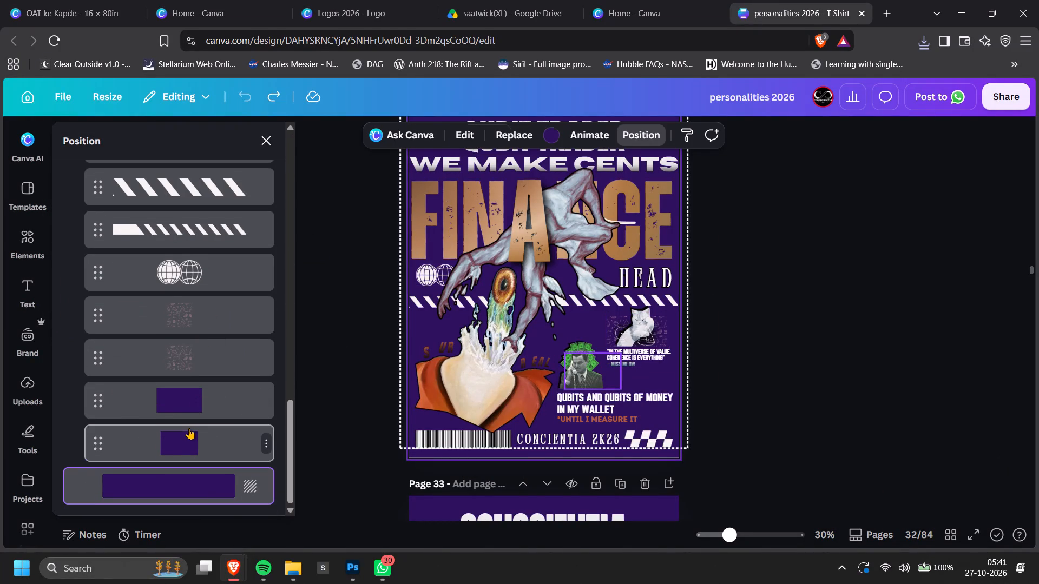
{"action": "key", "text": "BackSpace"}
{"action": "left_click", "coordinate": [778, 364]}
Change the background colour of page 32 from its layer to black.
{"action": "key", "text": "alt+1"}
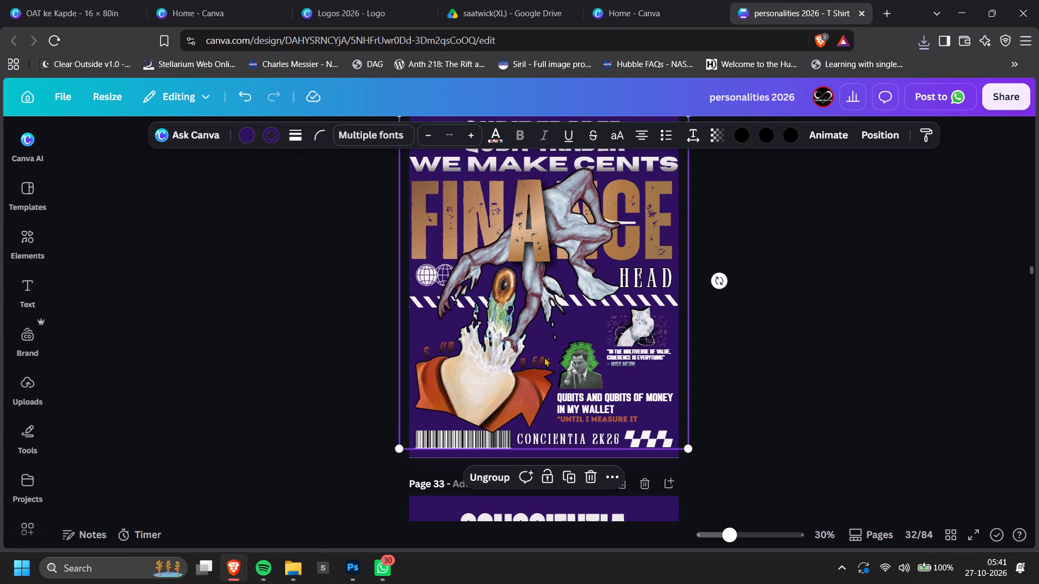
{"action": "scroll", "coordinate": [127, 363], "scroll_direction": "down", "scroll_amount": 15}
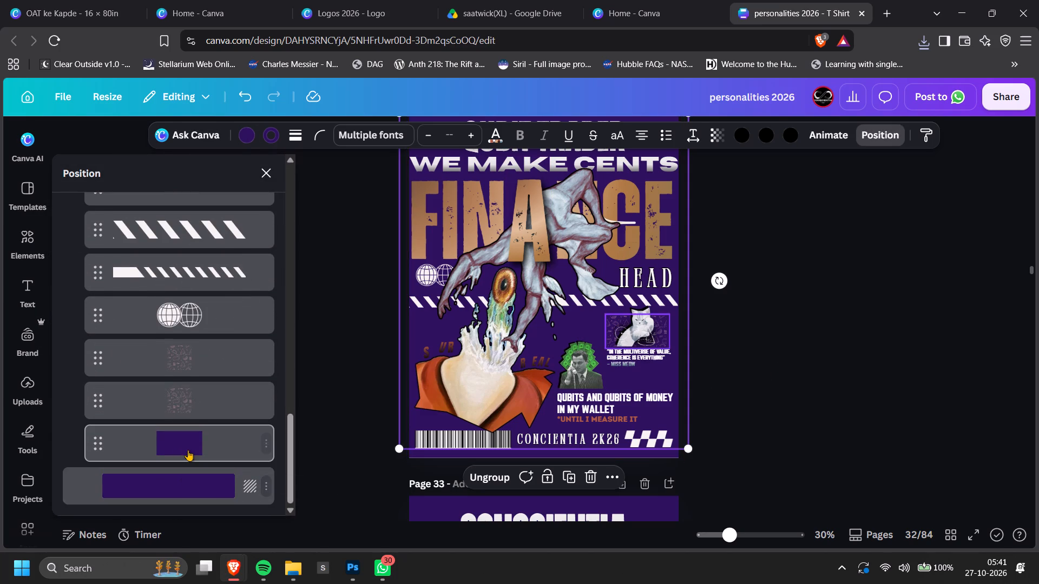
{"action": "left_click", "coordinate": [189, 471]}
{"action": "left_click", "coordinate": [549, 137]}
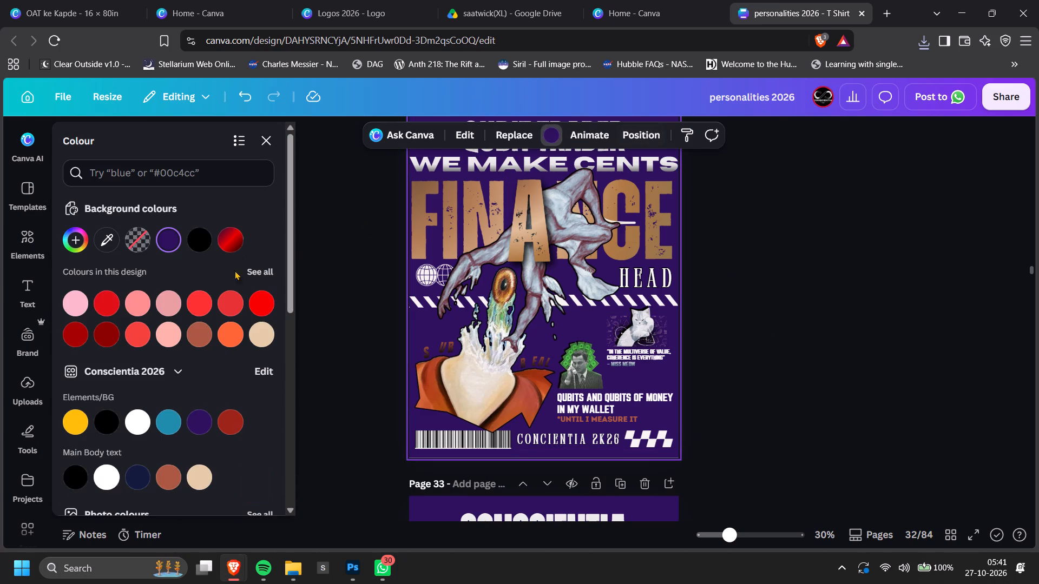
{"action": "left_click", "coordinate": [195, 241]}
{"action": "double_click", "coordinate": [904, 324]}
Select the cat image inside the artwork group and shift it slightly down against its purple maths panel.
{"action": "key", "text": "alt+1"}
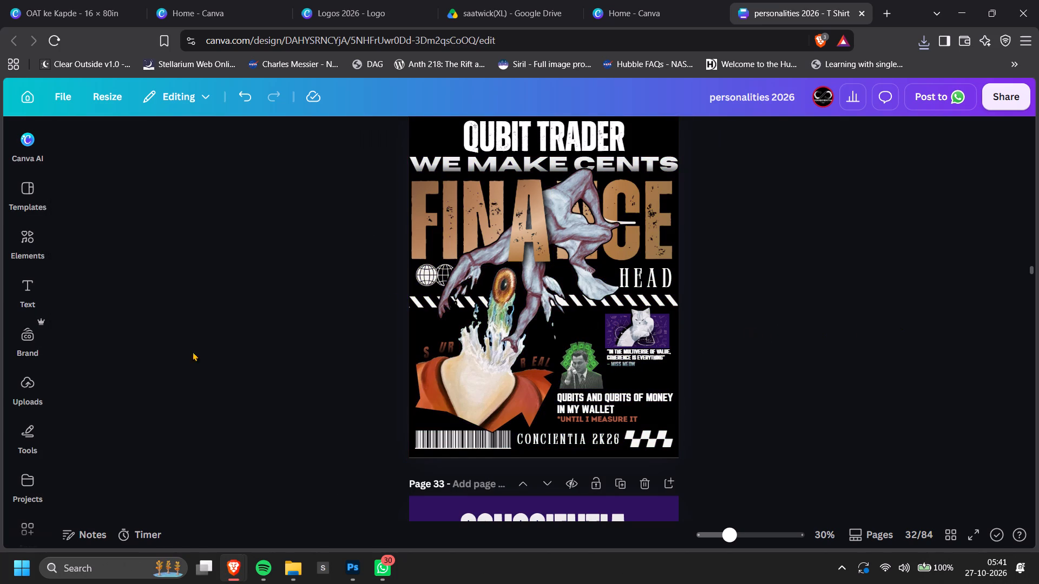
{"action": "scroll", "coordinate": [154, 354], "scroll_direction": "down", "scroll_amount": 16}
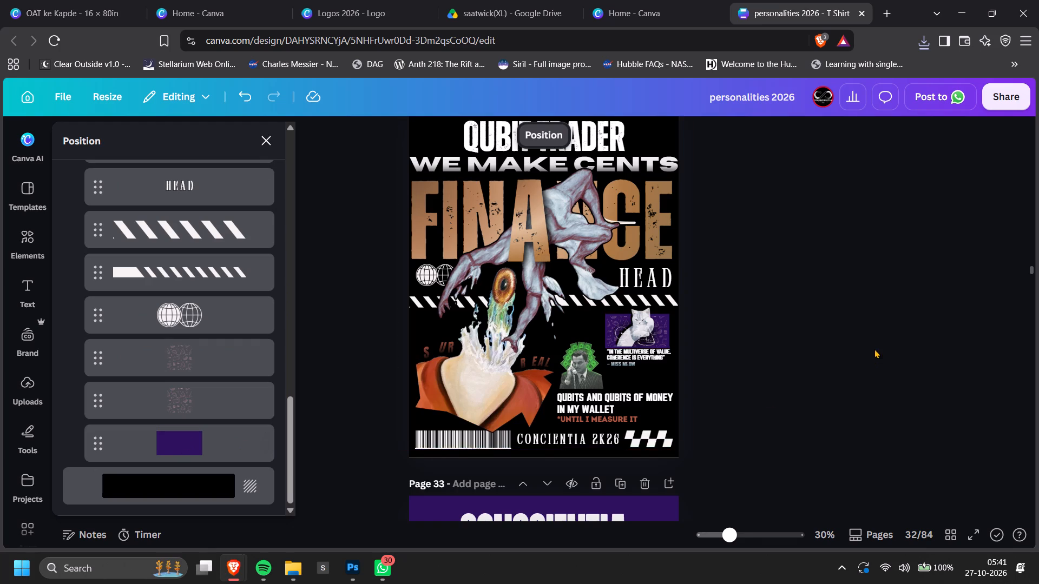
{"action": "scroll", "coordinate": [857, 341], "scroll_direction": "up", "scroll_amount": 9, "text": "ctrl"}
{"action": "scroll", "coordinate": [891, 324], "scroll_direction": "down", "scroll_amount": 4, "text": "shift"}
{"action": "scroll", "coordinate": [884, 323], "scroll_direction": "up", "scroll_amount": 2}
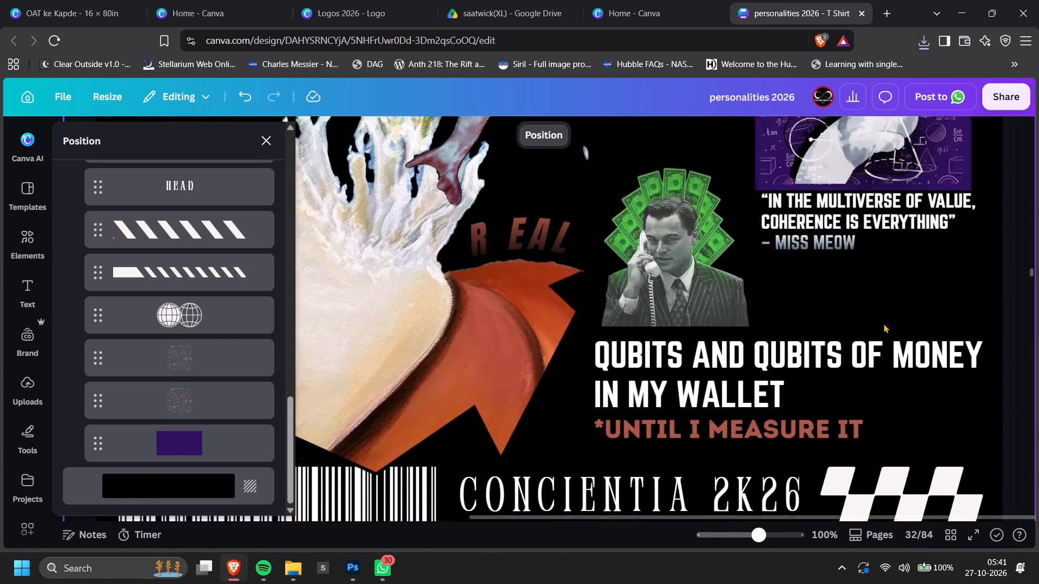
{"action": "left_click", "coordinate": [825, 349]}
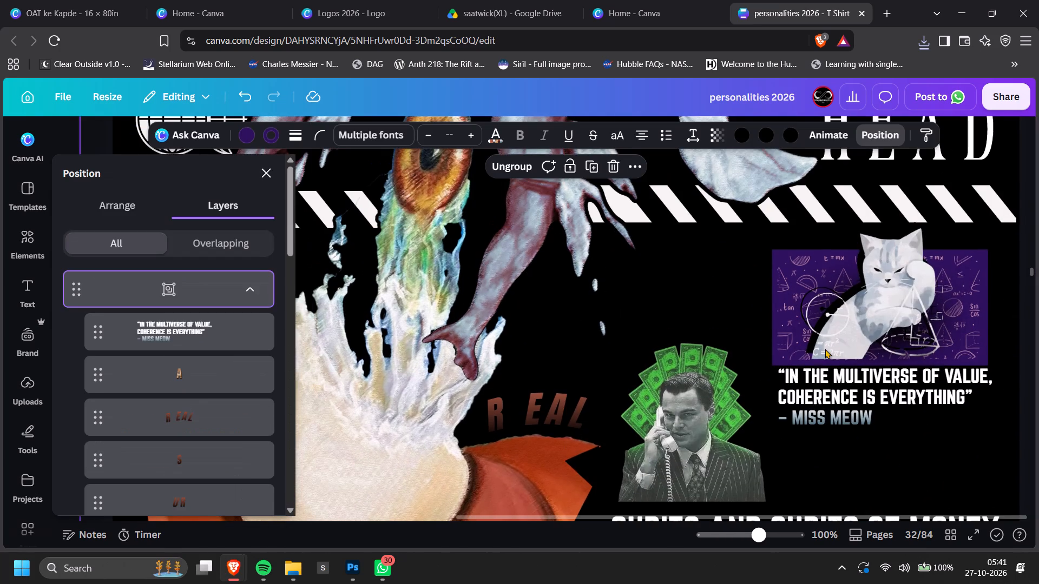
{"action": "scroll", "coordinate": [258, 346], "scroll_direction": "down", "scroll_amount": 6}
{"action": "scroll", "coordinate": [253, 341], "scroll_direction": "up", "scroll_amount": 4}
{"action": "scroll", "coordinate": [253, 340], "scroll_direction": "down", "scroll_amount": 5}
{"action": "scroll", "coordinate": [200, 294], "scroll_direction": "up", "scroll_amount": 2}
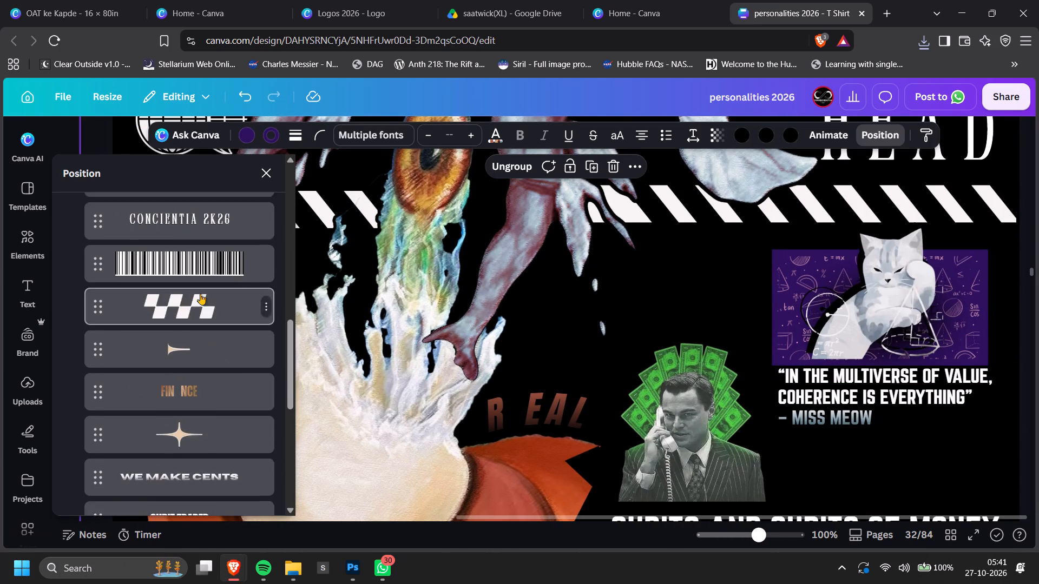
{"action": "left_click", "coordinate": [195, 298]}
{"action": "left_click_drag", "start_coordinate": [923, 270], "coordinate": [924, 287]}
{"action": "key", "text": "ctrl+z"}
{"action": "left_click_drag", "start_coordinate": [908, 298], "coordinate": [908, 304]}
Move the Miss Meow quote text slightly down, away from the bottom edge of the cat panel.
{"action": "left_click", "coordinate": [942, 420]}
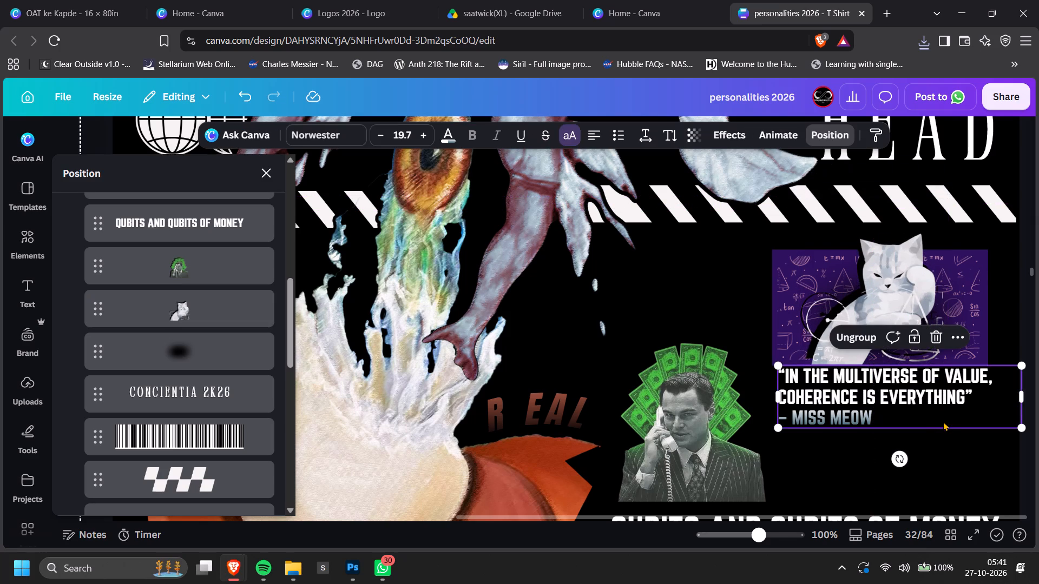
{"action": "scroll", "coordinate": [906, 402], "scroll_direction": "up", "scroll_amount": 6, "text": "ctrl"}
{"action": "left_click", "coordinate": [554, 245]}
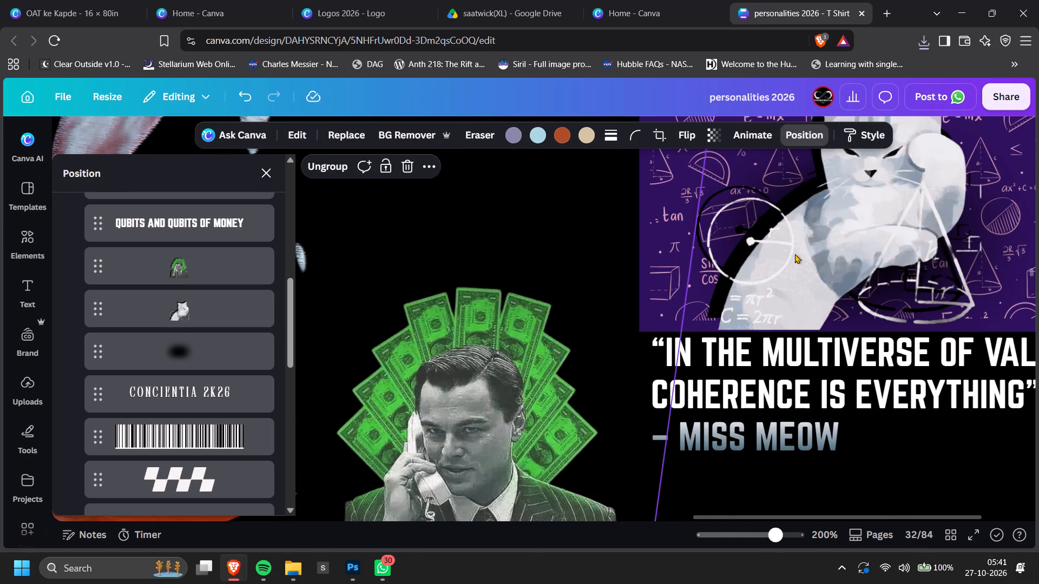
{"action": "key", "text": "alt+1"}
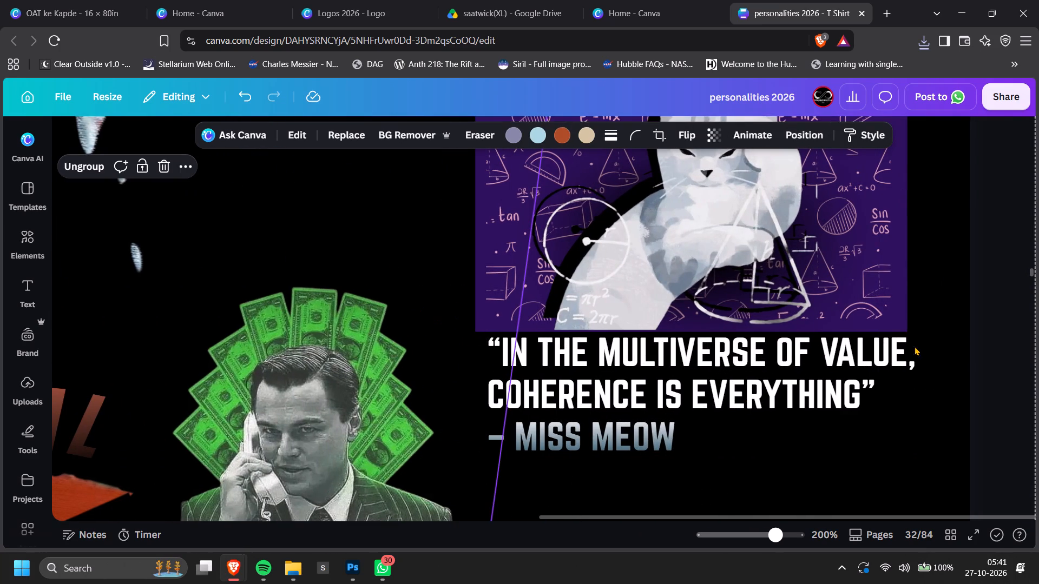
{"action": "left_click", "coordinate": [983, 311]}
{"action": "scroll", "coordinate": [983, 311], "scroll_direction": "down", "scroll_amount": 4, "text": "ctrl"}
{"action": "scroll", "coordinate": [888, 328], "scroll_direction": "up", "scroll_amount": 4, "text": "ctrl"}
{"action": "left_click", "coordinate": [855, 355]}
{"action": "left_click", "coordinate": [861, 373]}
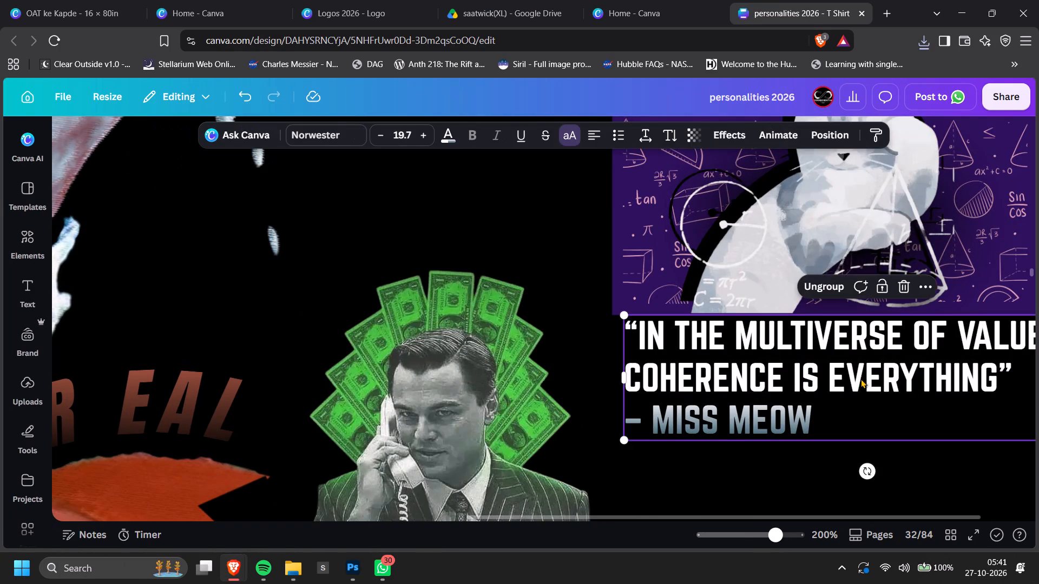
{"action": "left_click_drag", "start_coordinate": [861, 380], "coordinate": [861, 387]}
{"action": "scroll", "coordinate": [861, 387], "scroll_direction": "down", "scroll_amount": 5, "text": "ctrl"}
{"action": "left_click", "coordinate": [956, 361]}
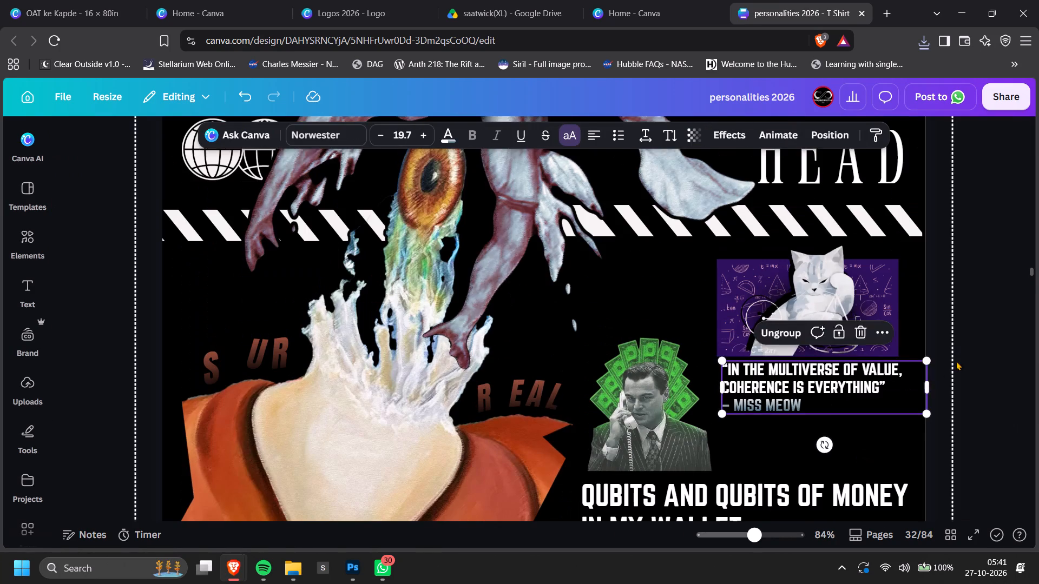
{"action": "scroll", "coordinate": [972, 374], "scroll_direction": "down", "scroll_amount": 4, "text": "ctrl"}
{"action": "left_click", "coordinate": [971, 381]}
{"action": "scroll", "coordinate": [914, 362], "scroll_direction": "down", "scroll_amount": 2, "text": "ctrl"}
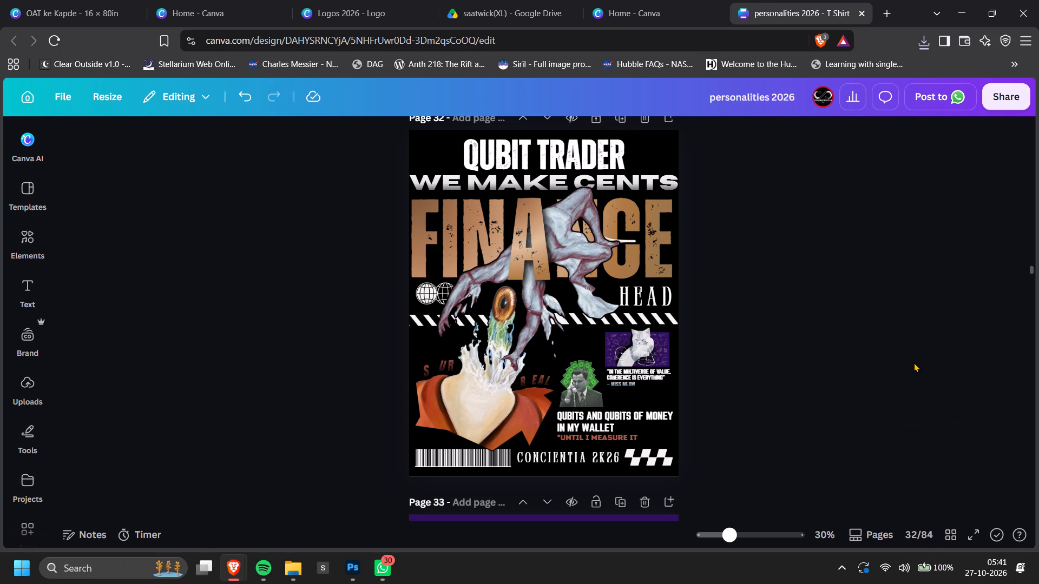
Select the whole Qubit Trader artwork group on page 32 and download only that selection as a PNG.
{"action": "scroll", "coordinate": [914, 362], "scroll_direction": "down", "scroll_amount": 1, "text": "ctrl"}
{"action": "left_click", "coordinate": [498, 268]}
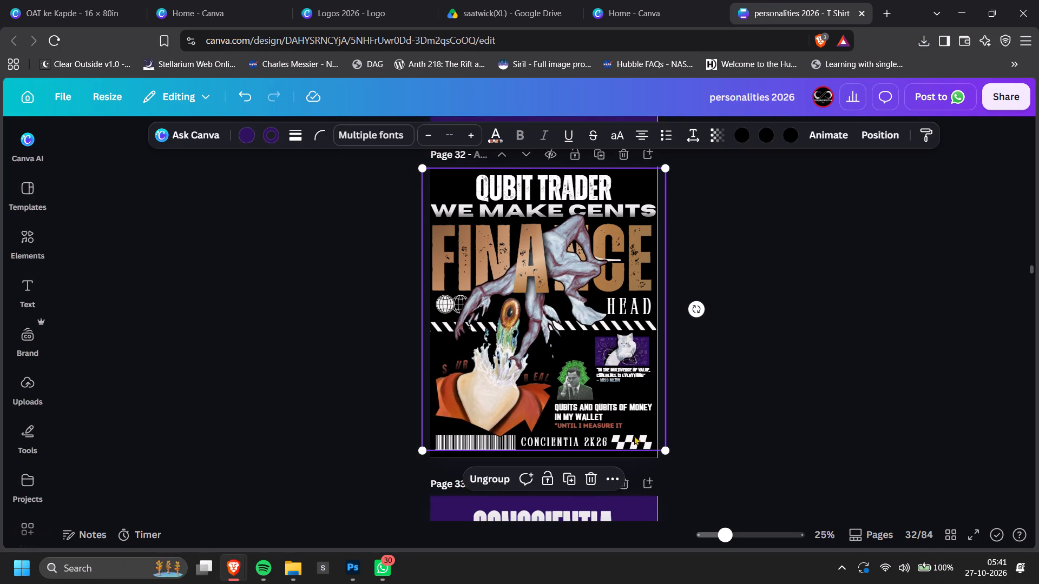
{"action": "left_click", "coordinate": [611, 475]}
{"action": "left_click", "coordinate": [697, 408]}
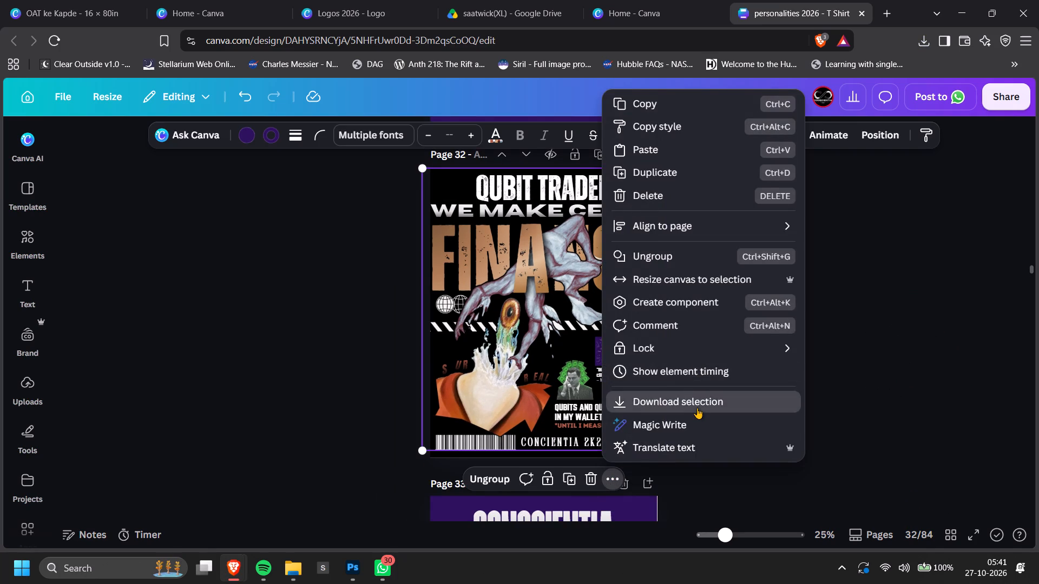
{"action": "left_click", "coordinate": [895, 485]}
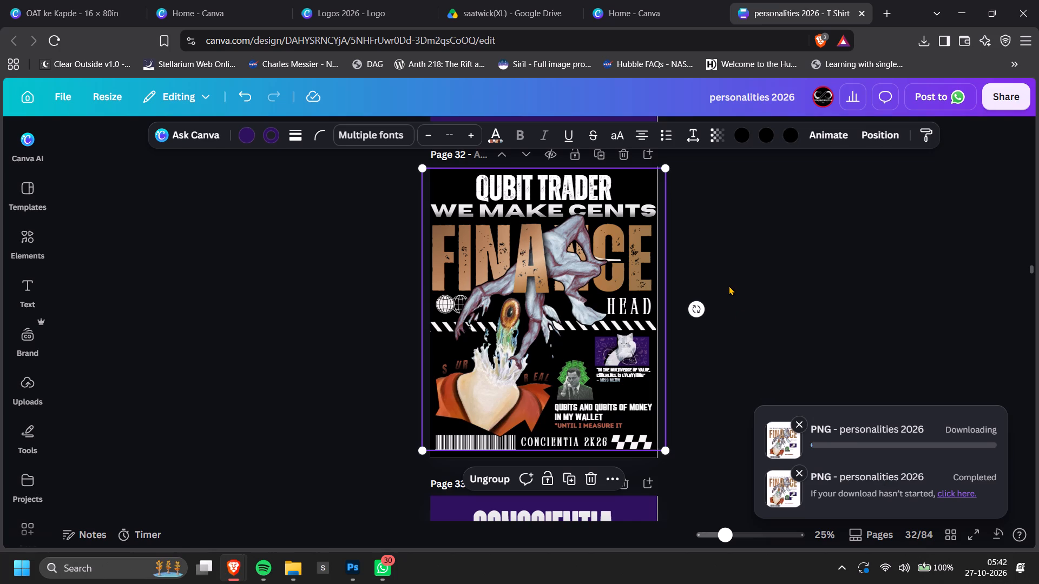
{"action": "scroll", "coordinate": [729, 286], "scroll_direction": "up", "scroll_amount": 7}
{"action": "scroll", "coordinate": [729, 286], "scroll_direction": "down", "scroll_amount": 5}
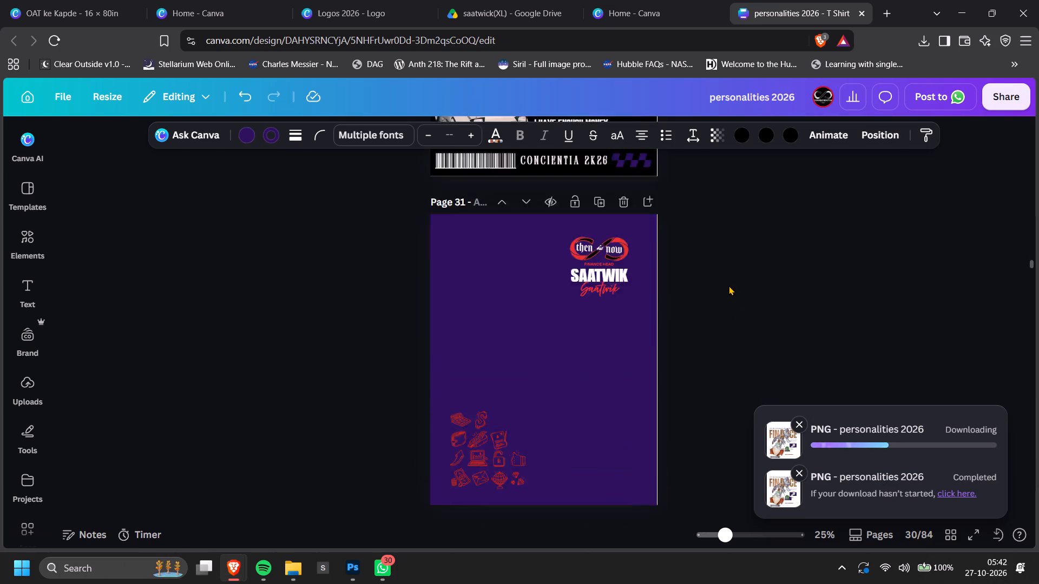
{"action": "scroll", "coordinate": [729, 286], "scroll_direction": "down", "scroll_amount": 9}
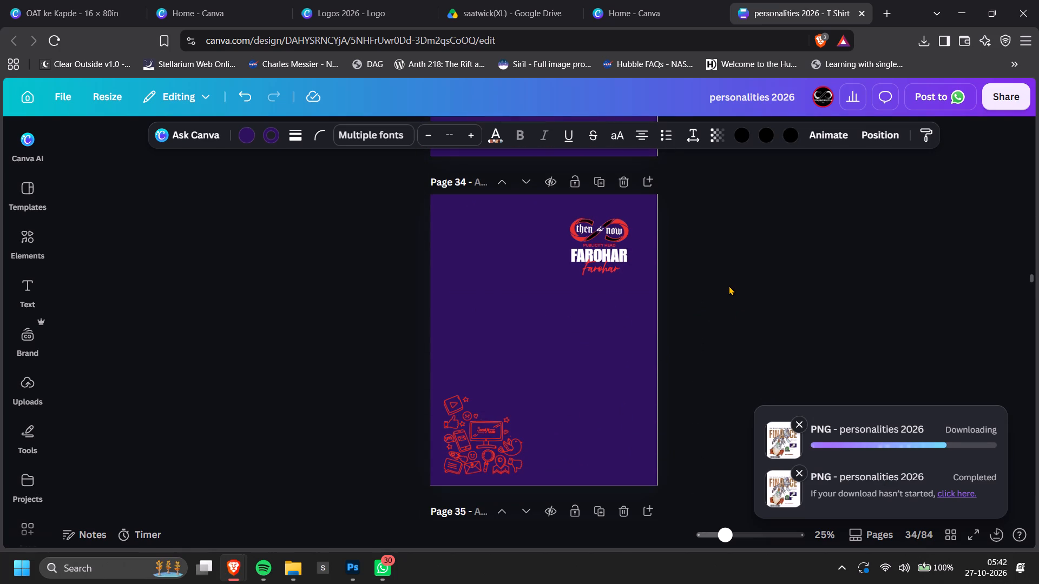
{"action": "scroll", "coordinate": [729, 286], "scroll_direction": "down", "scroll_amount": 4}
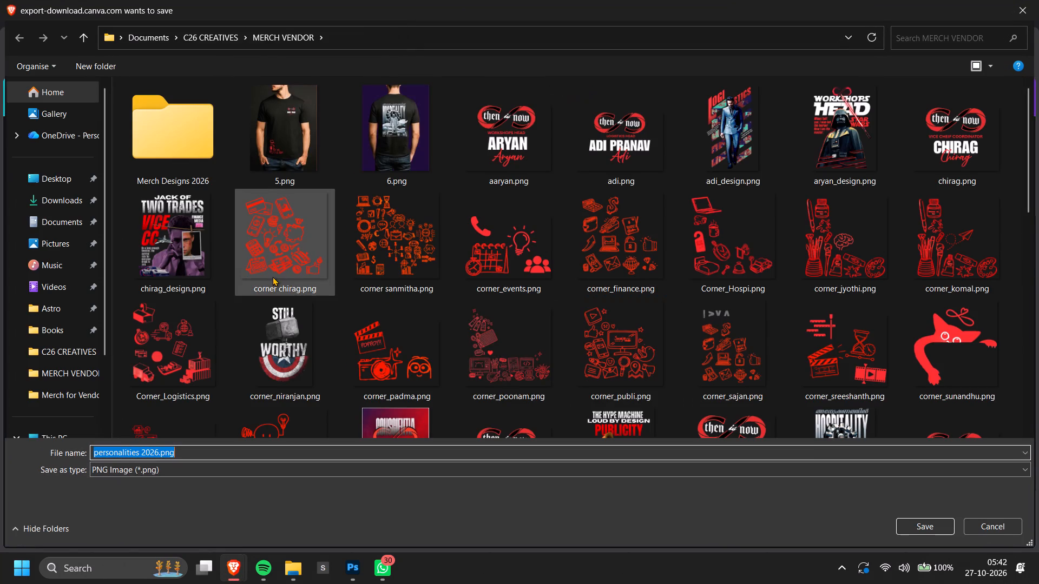
Save the export as saatwik_design.png in the MERCH VENDOR folder, replacing the existing file.
{"action": "type", "text": "saa"}
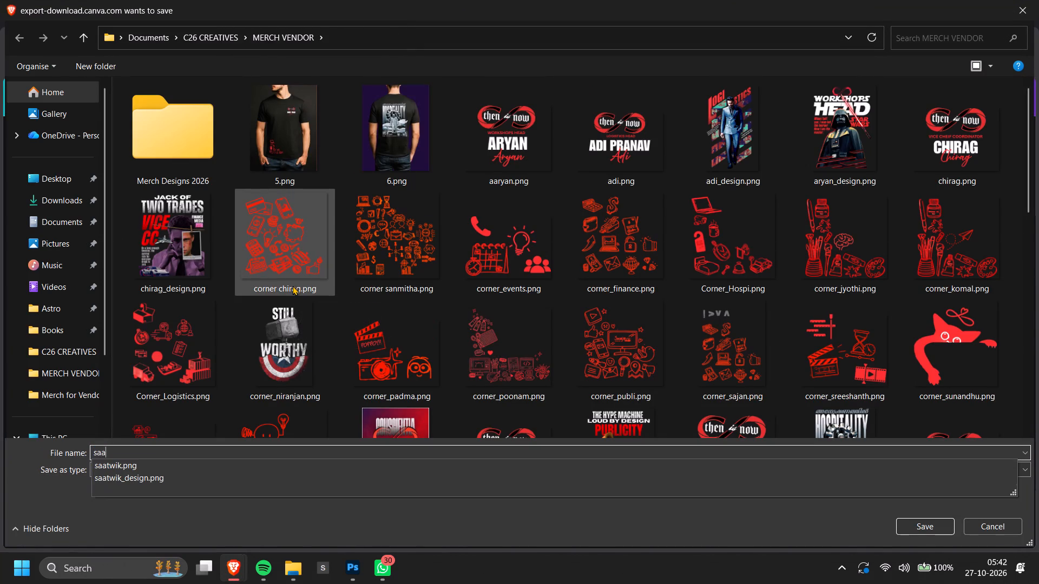
{"action": "key", "text": "Down"}
{"action": "key", "text": "Down"}
{"action": "key", "text": "Return"}
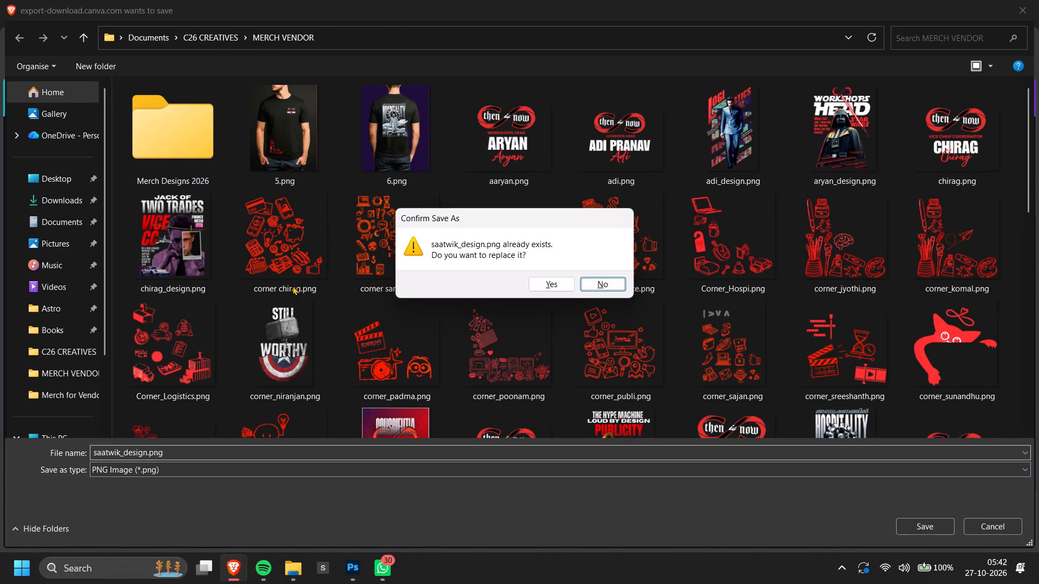
{"action": "key", "text": "Left"}
{"action": "key", "text": "Return"}
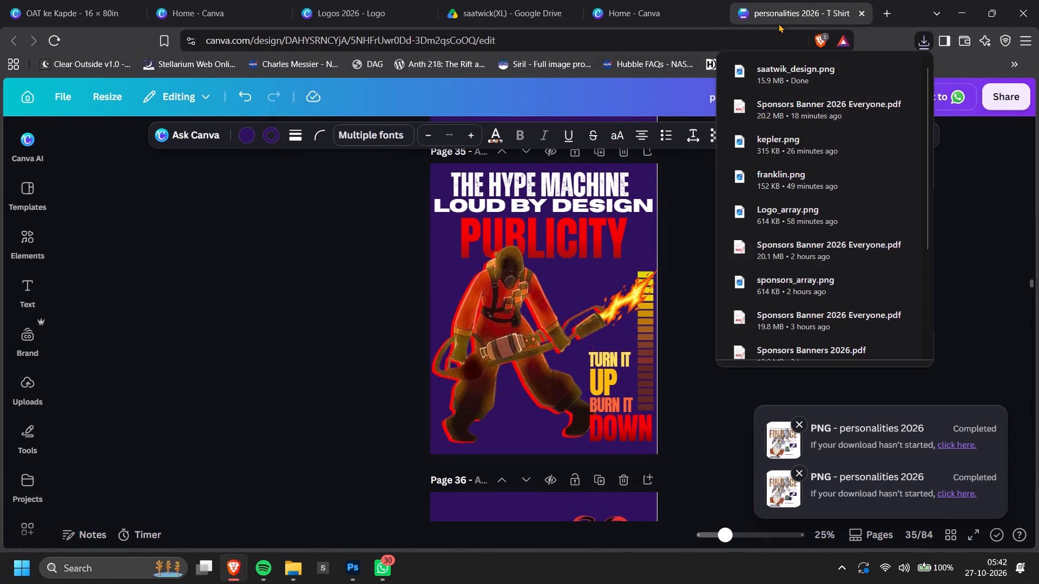
Upload the downloaded saatwik_design.png to the saatwick(XL) folder of CORE Merch 2026 in Google Drive.
{"action": "left_click_drag", "start_coordinate": [805, 68], "coordinate": [496, 8]}
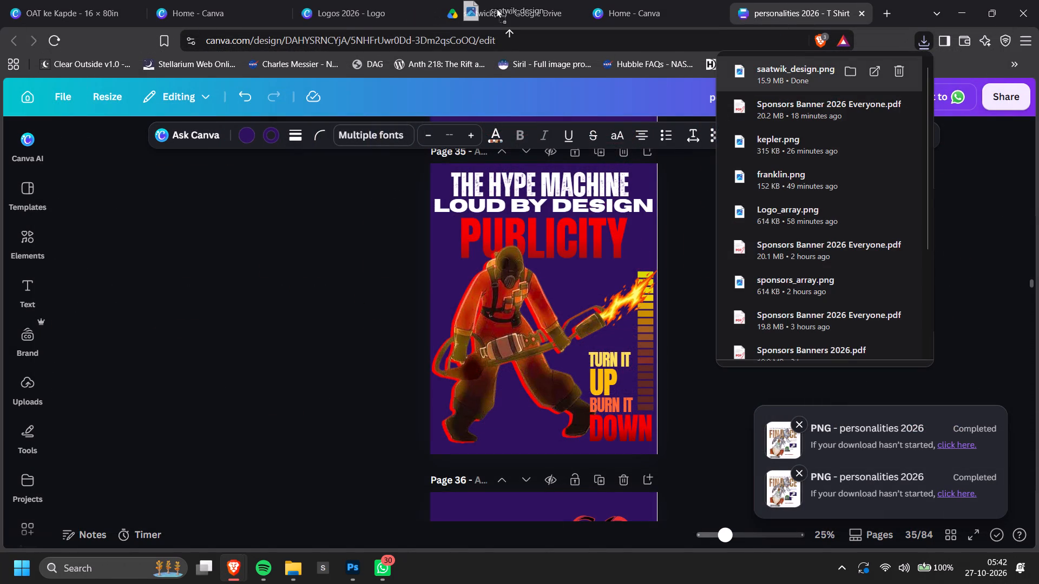
{"action": "left_click_drag", "start_coordinate": [496, 8], "coordinate": [596, 341]}
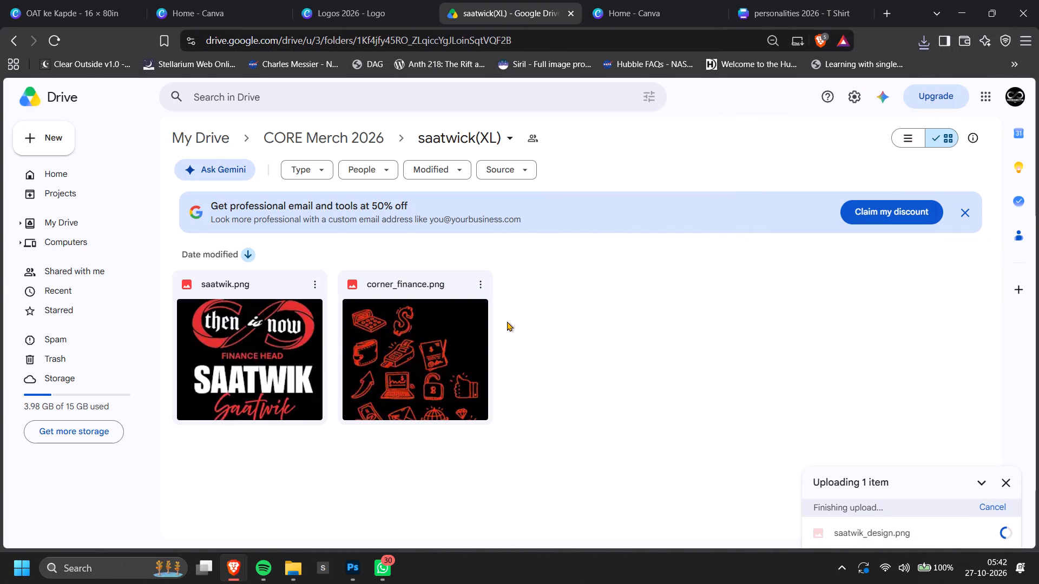
Return to the personalities 2026 design in Canva and examine the Iron Man Chief Coordinator artwork on page 67.
{"action": "left_click", "coordinate": [807, 0]}
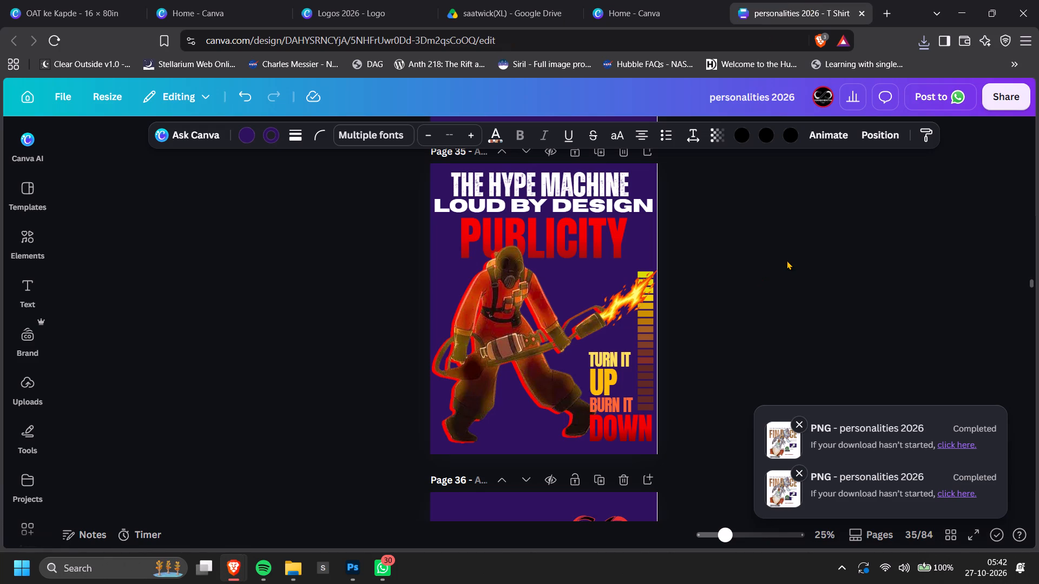
{"action": "scroll", "coordinate": [775, 202], "scroll_direction": "down", "scroll_amount": 1}
{"action": "middle_click", "coordinate": [775, 202]}
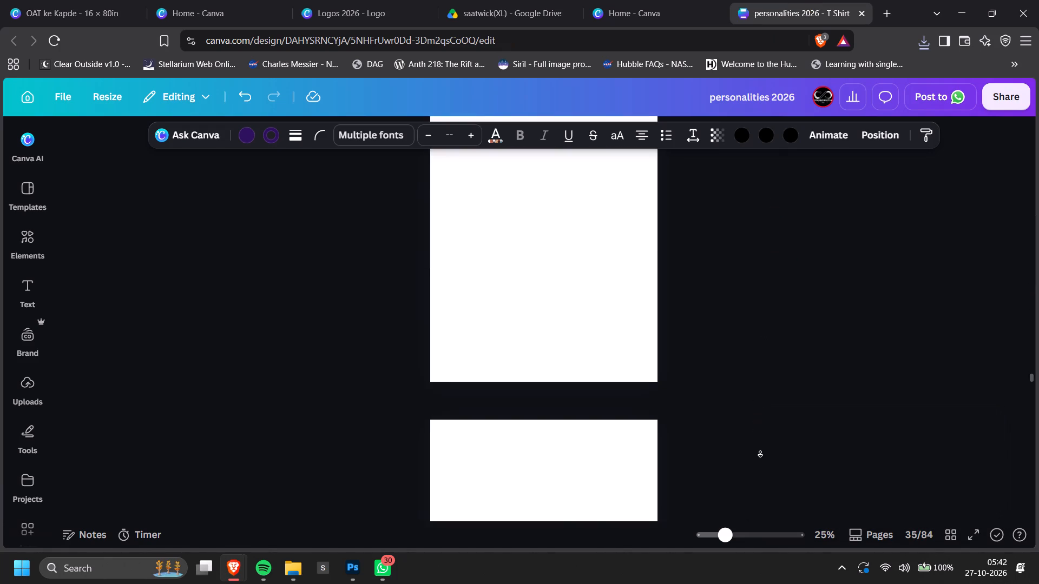
{"action": "middle_click", "coordinate": [760, 452]}
{"action": "scroll", "coordinate": [786, 322], "scroll_direction": "down", "scroll_amount": 5}
{"action": "scroll", "coordinate": [786, 322], "scroll_direction": "up", "scroll_amount": 8}
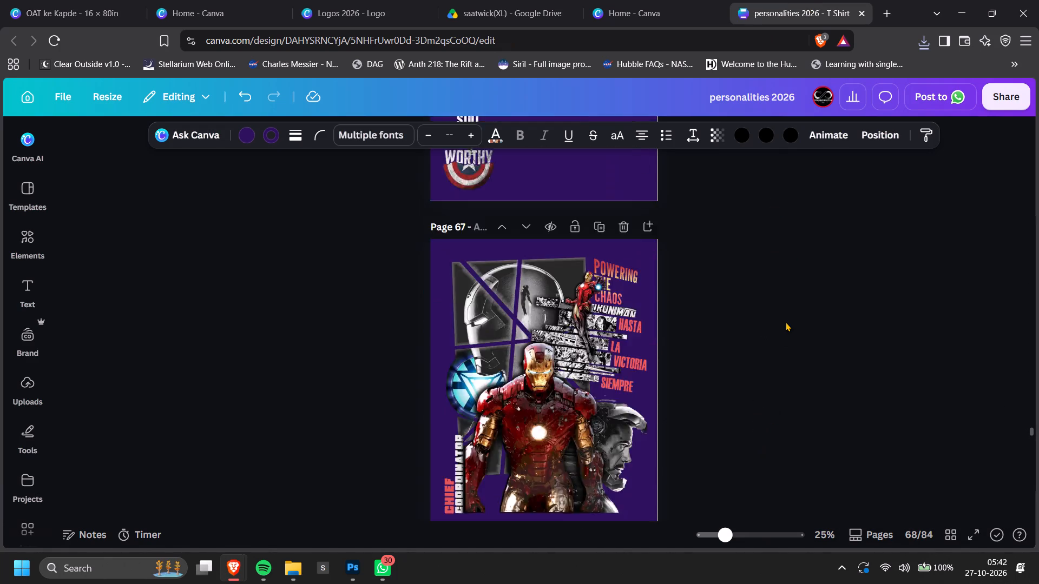
{"action": "scroll", "coordinate": [786, 322], "scroll_direction": "up", "scroll_amount": 5}
{"action": "scroll", "coordinate": [785, 321], "scroll_direction": "down", "scroll_amount": 7}
{"action": "scroll", "coordinate": [784, 322], "scroll_direction": "up", "scroll_amount": 1}
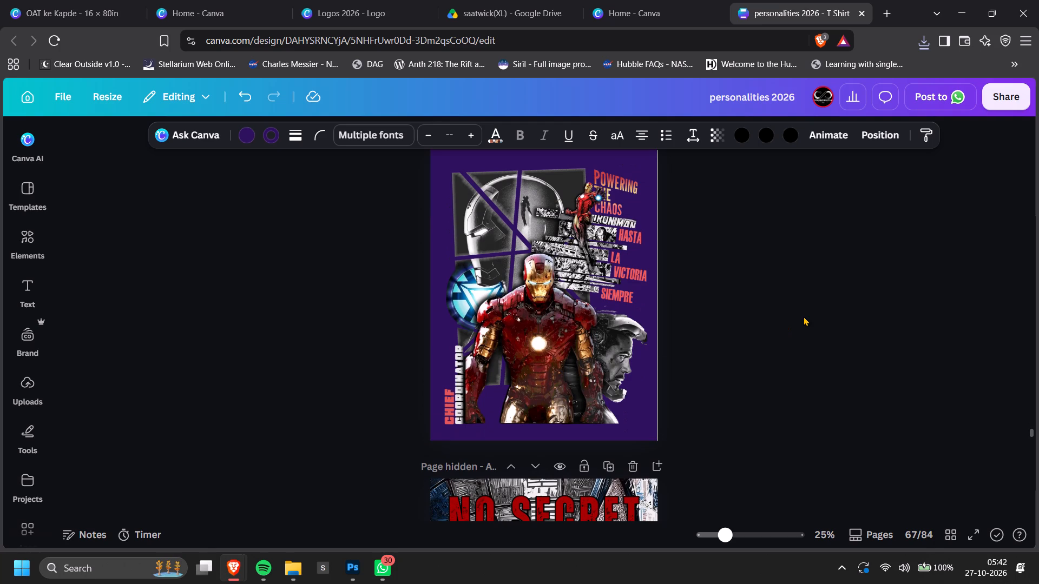
{"action": "scroll", "coordinate": [810, 311], "scroll_direction": "up", "scroll_amount": 9, "text": "ctrl"}
{"action": "scroll", "coordinate": [819, 308], "scroll_direction": "up", "scroll_amount": 2}
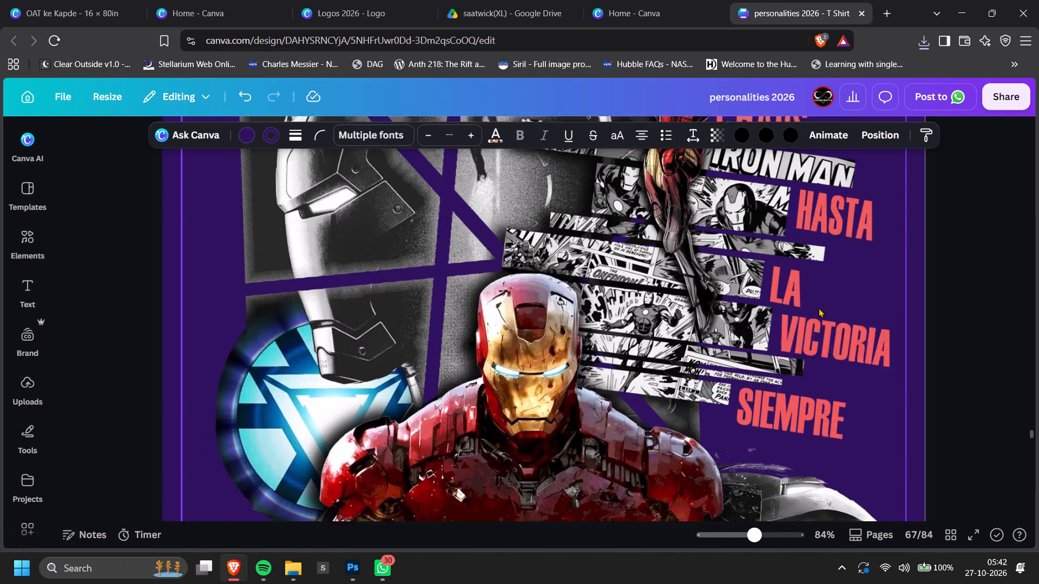
{"action": "scroll", "coordinate": [819, 308], "scroll_direction": "down", "scroll_amount": 1}
{"action": "scroll", "coordinate": [803, 390], "scroll_direction": "up", "scroll_amount": 3, "text": "ctrl"}
{"action": "scroll", "coordinate": [803, 390], "scroll_direction": "up", "scroll_amount": 6}
{"action": "scroll", "coordinate": [806, 389], "scroll_direction": "down", "scroll_amount": 8, "text": "ctrl"}
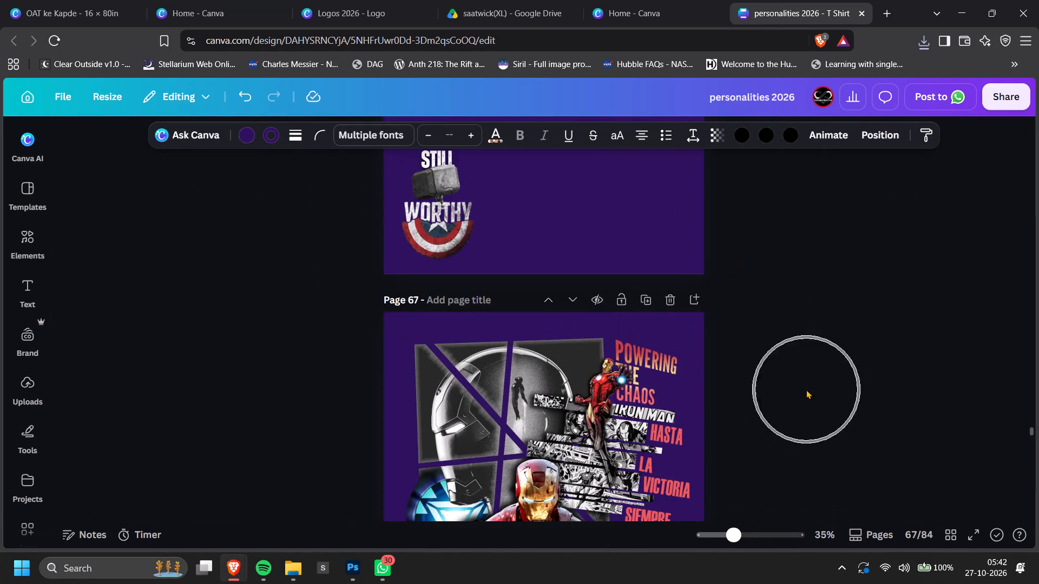
Examine the whole Iron Man Chief Coordinator artwork on page 67 at different magnifications.
{"action": "scroll", "coordinate": [806, 389], "scroll_direction": "down", "scroll_amount": 4, "text": "ctrl"}
{"action": "scroll", "coordinate": [806, 389], "scroll_direction": "up", "scroll_amount": 1}
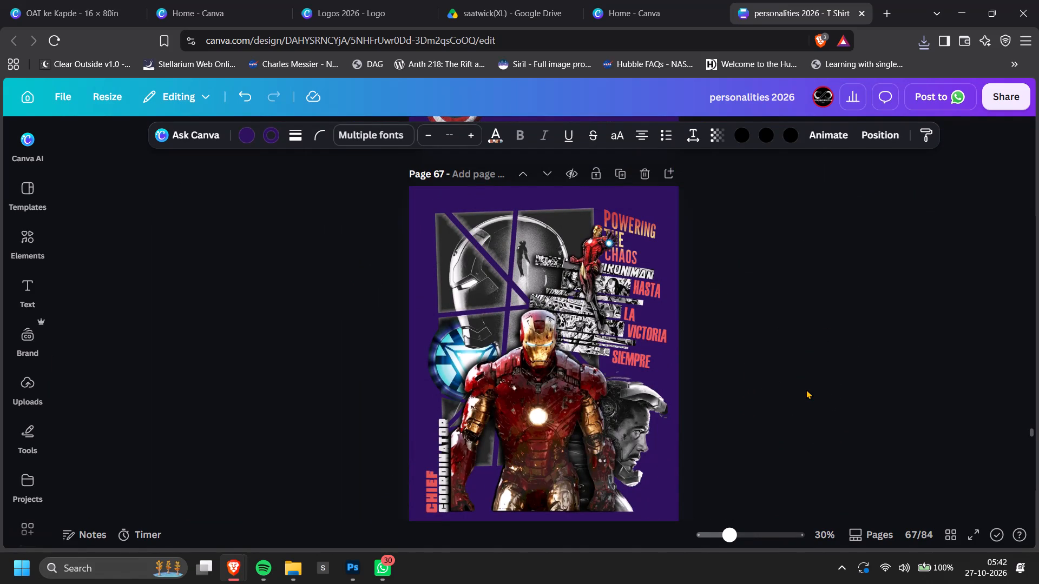
{"action": "scroll", "coordinate": [806, 389], "scroll_direction": "down", "scroll_amount": 1, "text": "ctrl"}
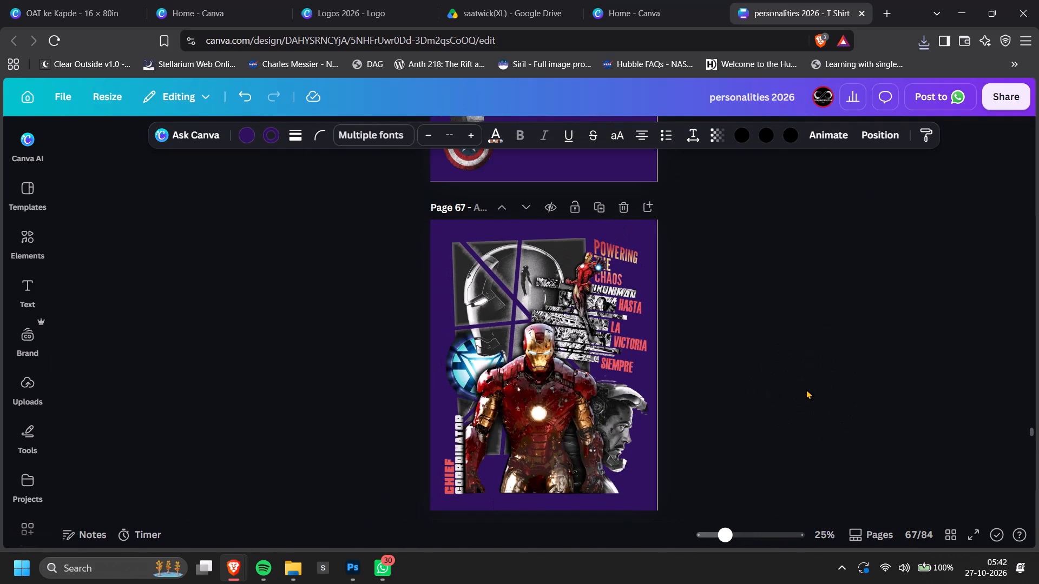
{"action": "scroll", "coordinate": [806, 389], "scroll_direction": "up", "scroll_amount": 3}
{"action": "scroll", "coordinate": [806, 389], "scroll_direction": "down", "scroll_amount": 4}
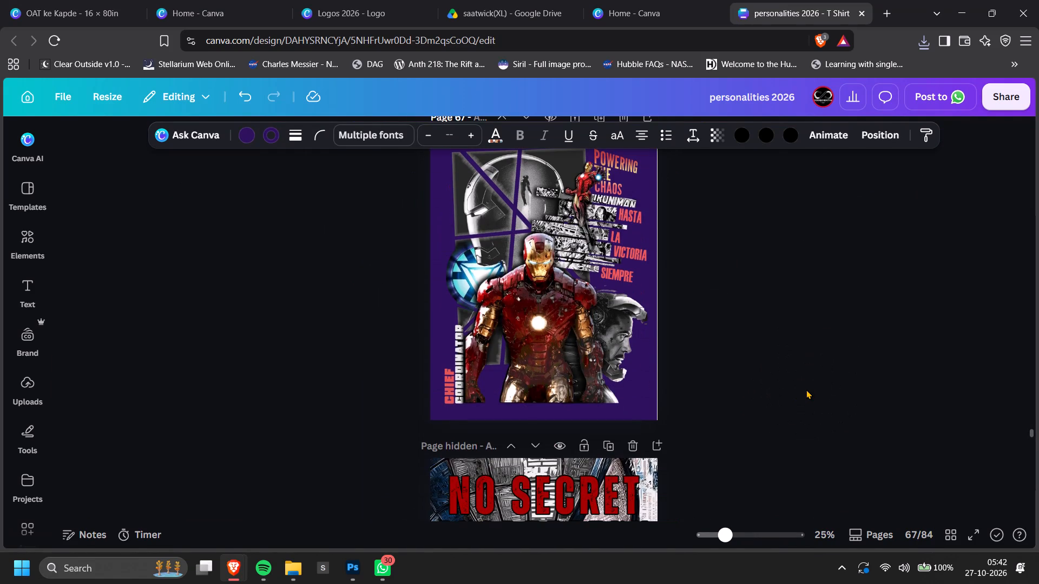
{"action": "scroll", "coordinate": [806, 389], "scroll_direction": "up", "scroll_amount": 1}
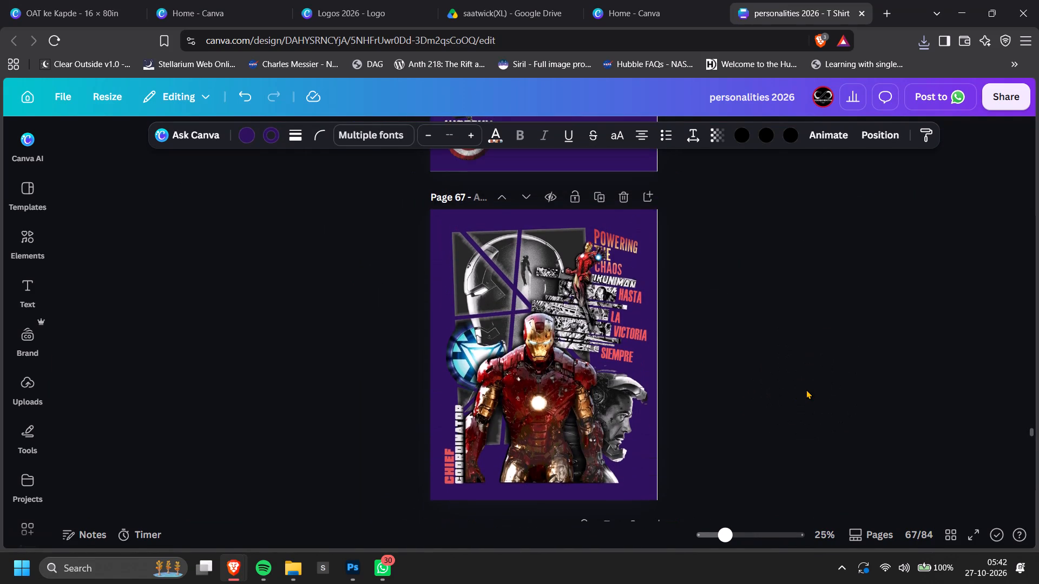
{"action": "scroll", "coordinate": [613, 442], "scroll_direction": "up", "scroll_amount": 5, "text": "ctrl"}
{"action": "scroll", "coordinate": [522, 351], "scroll_direction": "down", "scroll_amount": 5, "text": "ctrl"}
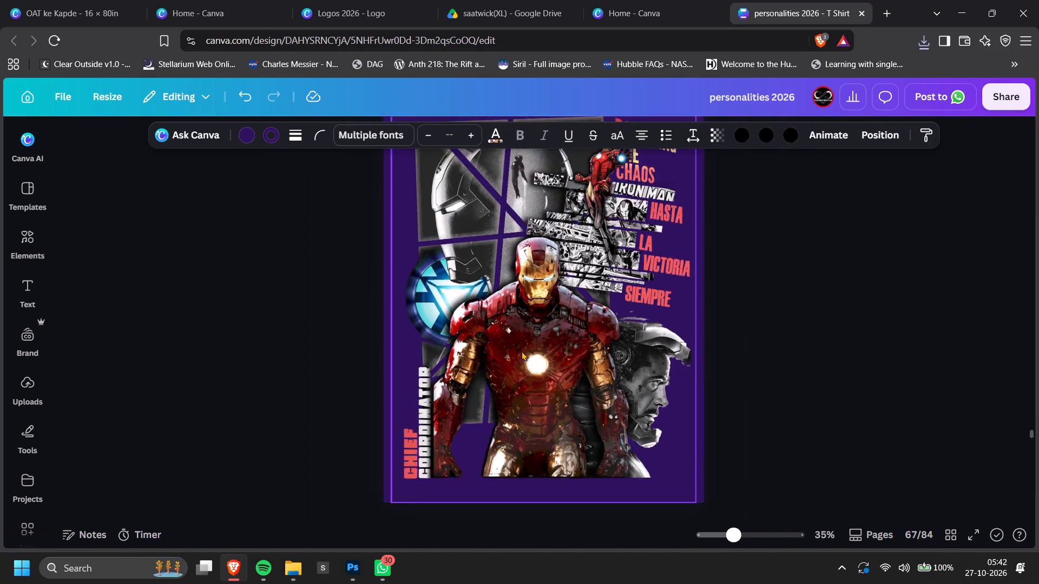
Compare the page 67 artwork with the CC label on page 65 and the Still Worthy emblem on page 66.
{"action": "scroll", "coordinate": [807, 382], "scroll_direction": "up", "scroll_amount": 5}
{"action": "scroll", "coordinate": [807, 382], "scroll_direction": "down", "scroll_amount": 1}
{"action": "scroll", "coordinate": [807, 382], "scroll_direction": "up", "scroll_amount": 4}
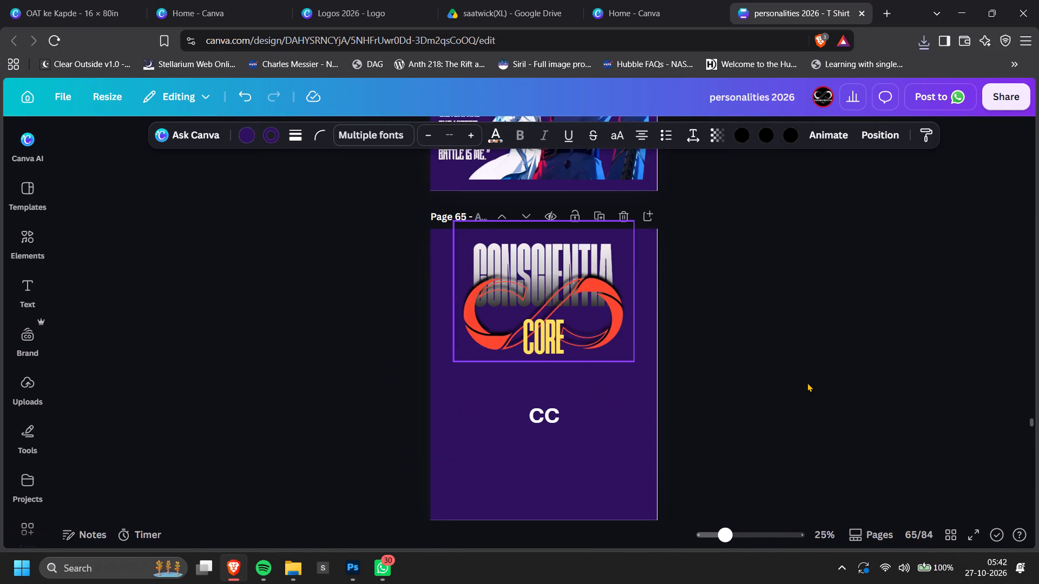
{"action": "scroll", "coordinate": [807, 382], "scroll_direction": "up", "scroll_amount": 2}
{"action": "scroll", "coordinate": [807, 382], "scroll_direction": "down", "scroll_amount": 7}
{"action": "scroll", "coordinate": [470, 314], "scroll_direction": "up", "scroll_amount": 3, "text": "ctrl"}
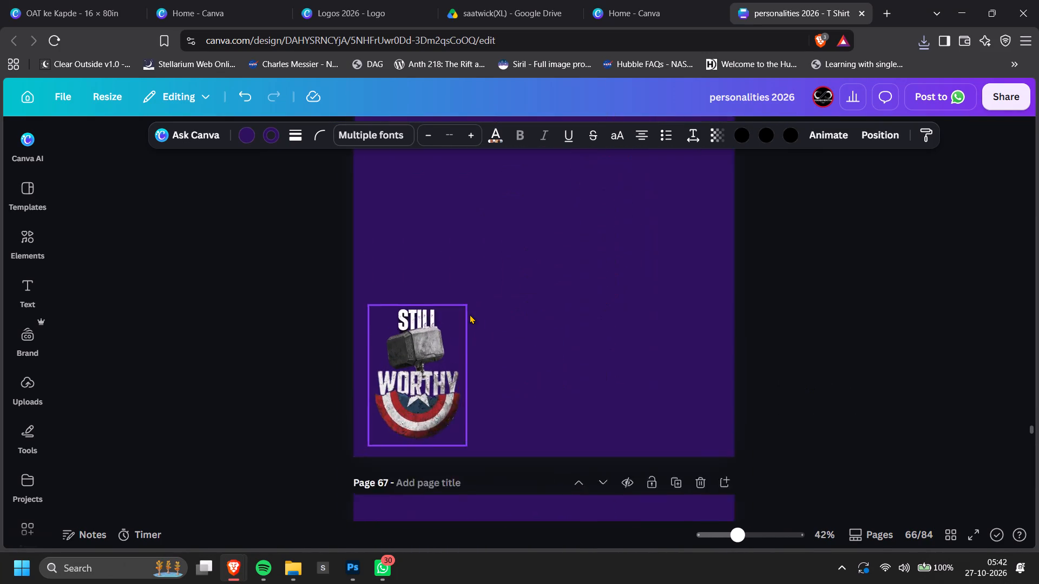
{"action": "scroll", "coordinate": [470, 314], "scroll_direction": "up", "scroll_amount": 2, "text": "ctrl"}
{"action": "scroll", "coordinate": [515, 355], "scroll_direction": "up", "scroll_amount": 1, "text": "shift"}
{"action": "scroll", "coordinate": [587, 337], "scroll_direction": "up", "scroll_amount": 9}
{"action": "left_click", "coordinate": [552, 333]}
{"action": "scroll", "coordinate": [728, 332], "scroll_direction": "down", "scroll_amount": 1, "text": "ctrl"}
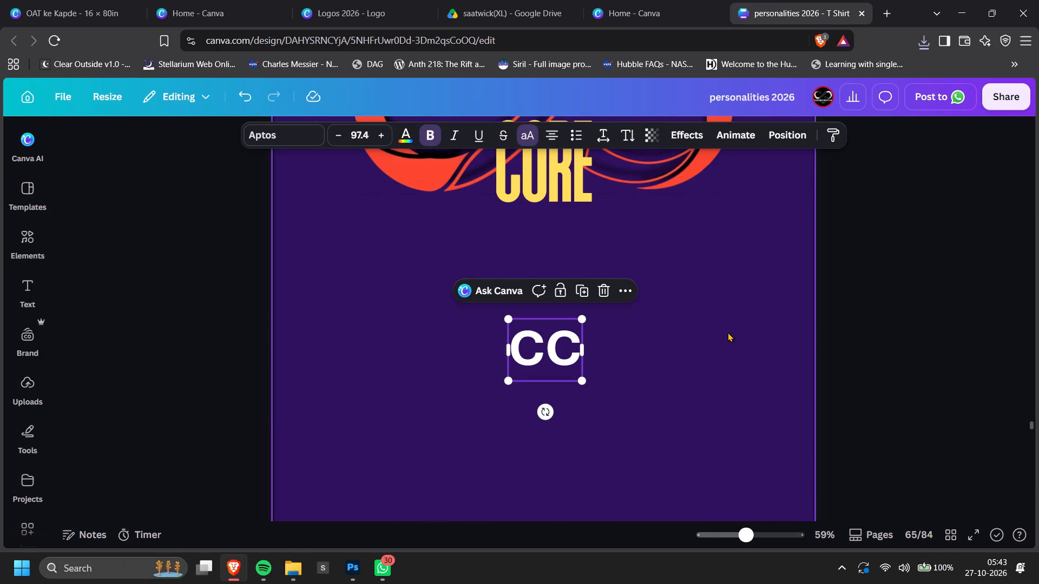
{"action": "scroll", "coordinate": [728, 332], "scroll_direction": "down", "scroll_amount": 10, "text": "ctrl"}
{"action": "scroll", "coordinate": [415, 228], "scroll_direction": "up", "scroll_amount": 6, "text": "ctrl"}
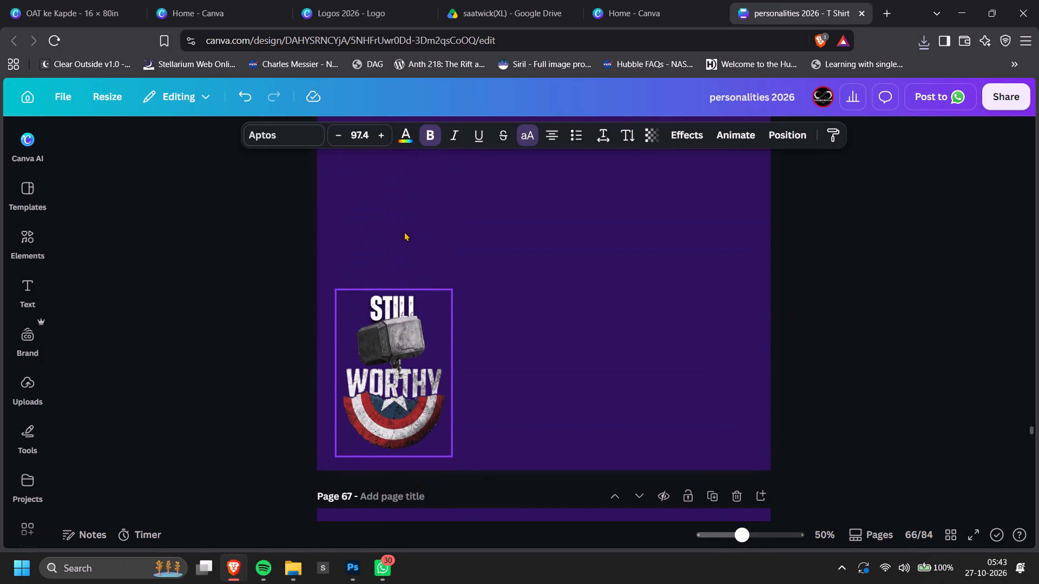
{"action": "scroll", "coordinate": [386, 295], "scroll_direction": "up", "scroll_amount": 2, "text": "ctrl"}
{"action": "scroll", "coordinate": [386, 295], "scroll_direction": "up", "scroll_amount": 1, "text": "shift"}
{"action": "scroll", "coordinate": [386, 295], "scroll_direction": "down", "scroll_amount": 1}
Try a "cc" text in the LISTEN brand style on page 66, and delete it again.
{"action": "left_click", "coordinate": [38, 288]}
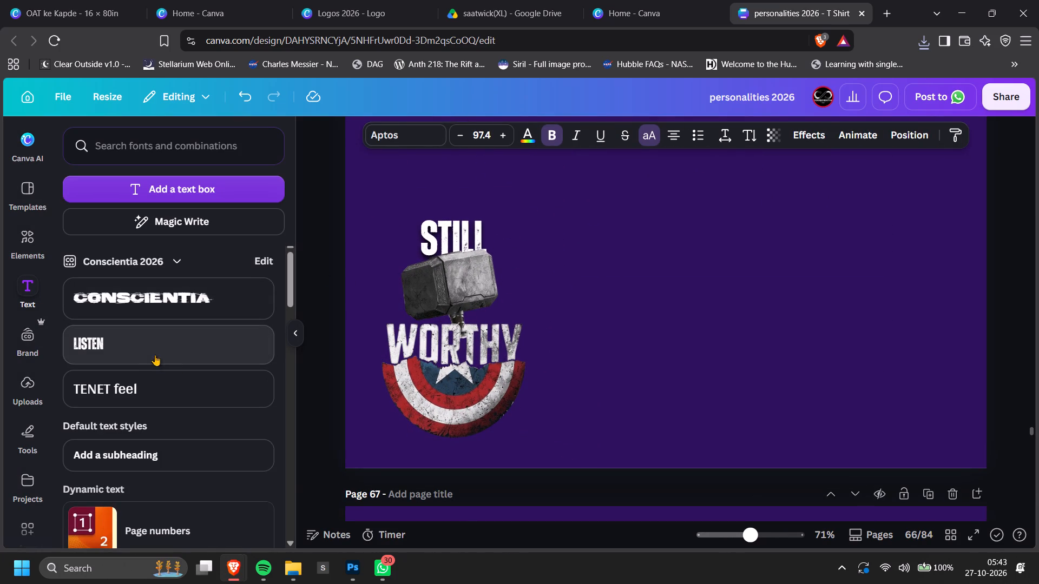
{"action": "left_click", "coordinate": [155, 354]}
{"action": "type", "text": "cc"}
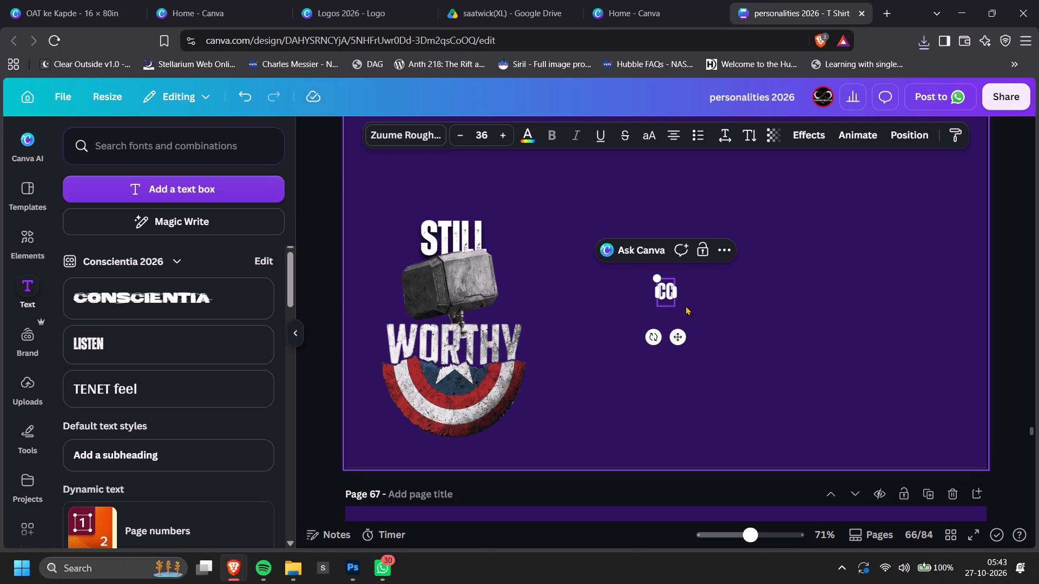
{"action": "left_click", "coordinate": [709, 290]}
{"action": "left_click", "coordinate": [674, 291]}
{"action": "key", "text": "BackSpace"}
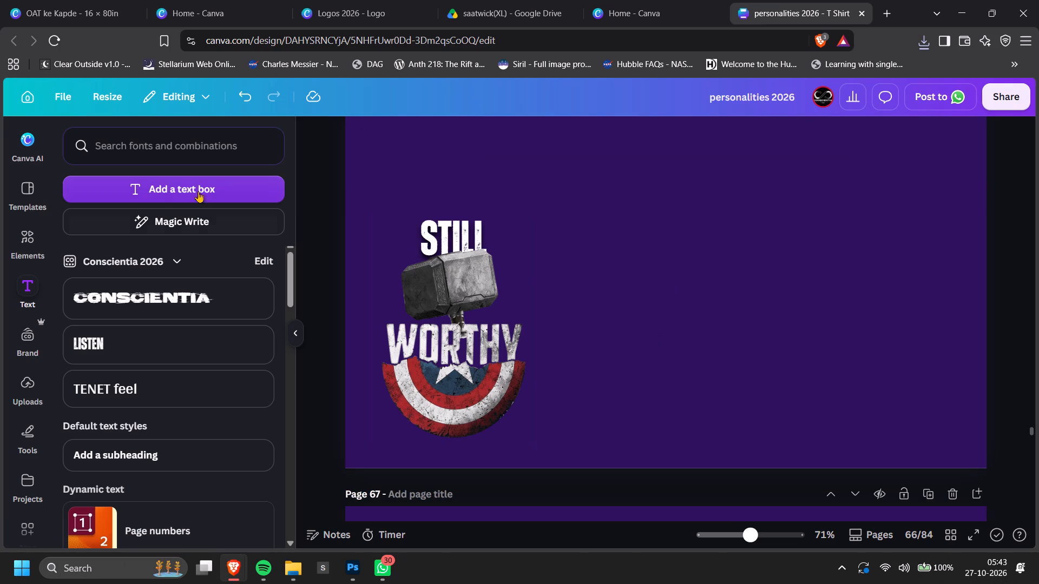
Search the design elements for "cc" and look through the graphics for a suitable CC symbol.
{"action": "left_click", "coordinate": [7, 247]}
{"action": "left_click", "coordinate": [180, 151]}
{"action": "type", "text": "cc"}
{"action": "key", "text": "Return"}
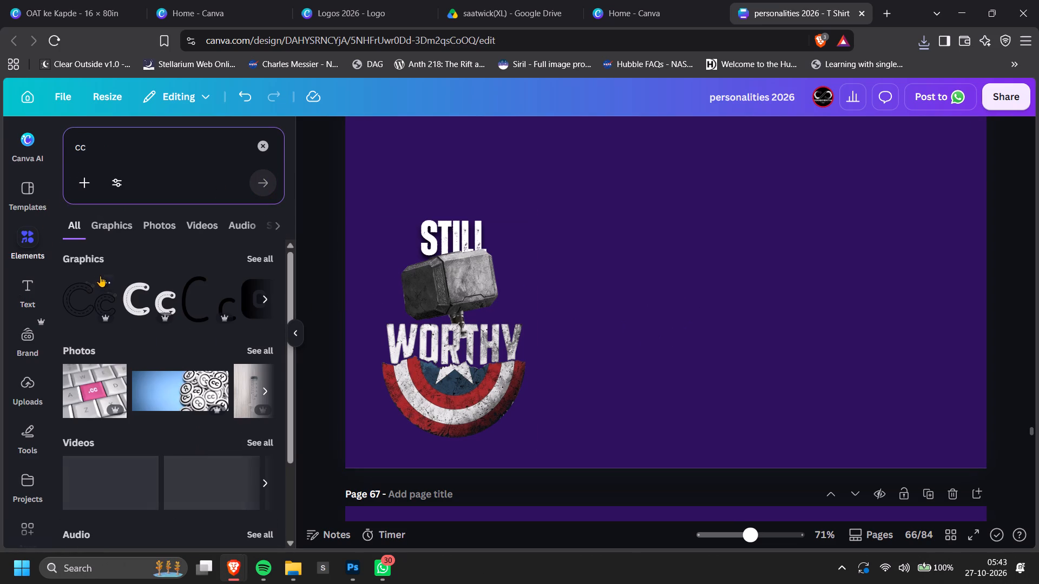
{"action": "left_click", "coordinate": [118, 236]}
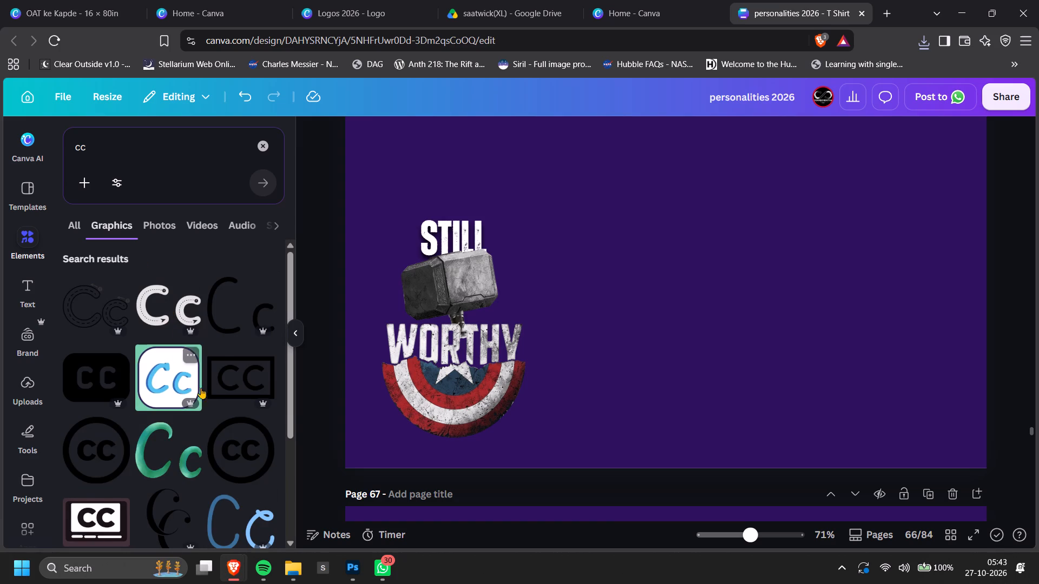
{"action": "scroll", "coordinate": [205, 440], "scroll_direction": "down", "scroll_amount": 4}
{"action": "scroll", "coordinate": [204, 434], "scroll_direction": "up", "scroll_amount": 2}
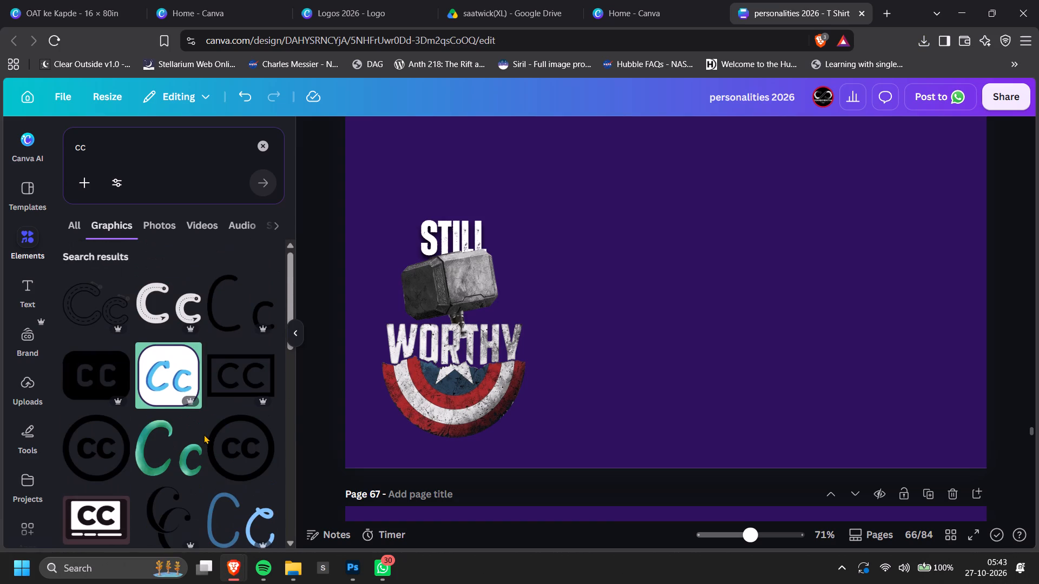
{"action": "scroll", "coordinate": [204, 434], "scroll_direction": "down", "scroll_amount": 3}
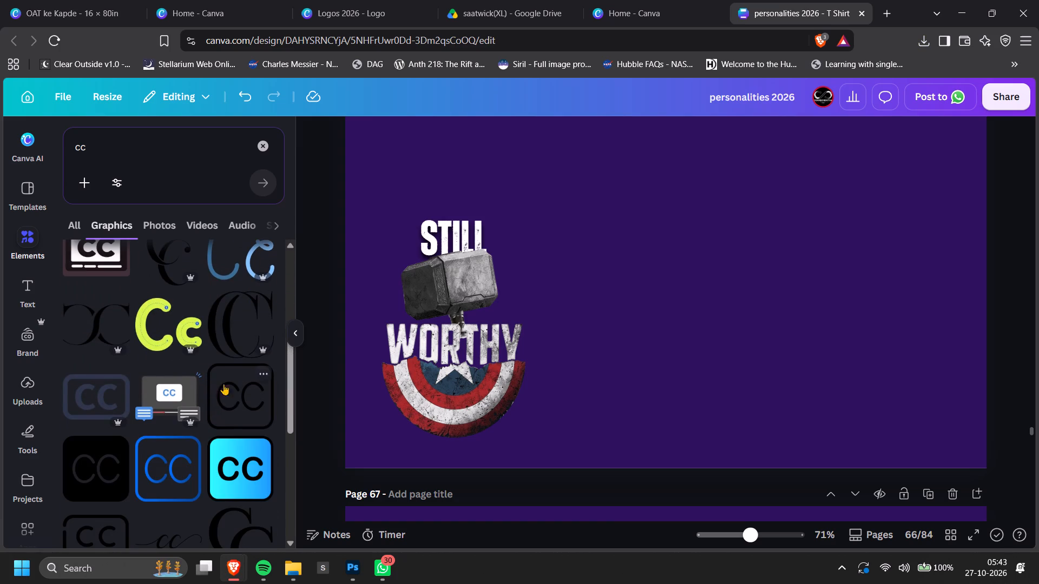
Search Google Images for a copyright claim icon in a new browser tab.
{"action": "left_click", "coordinate": [887, 8]}
{"action": "type", "text": "copyrigth claim icon"}
{"action": "key", "text": "Return"}
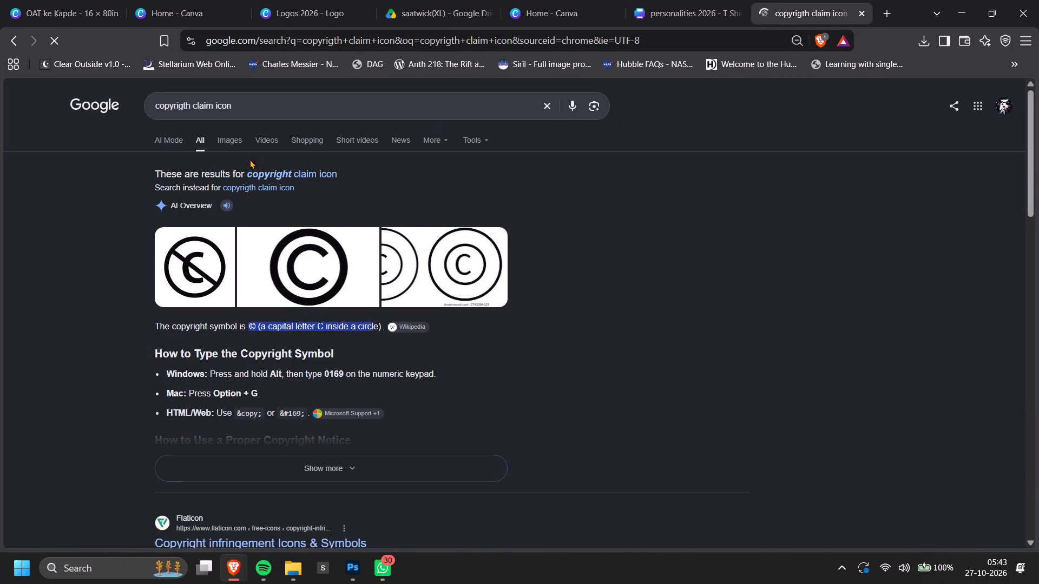
{"action": "left_click", "coordinate": [234, 152]}
{"action": "left_click", "coordinate": [238, 142]}
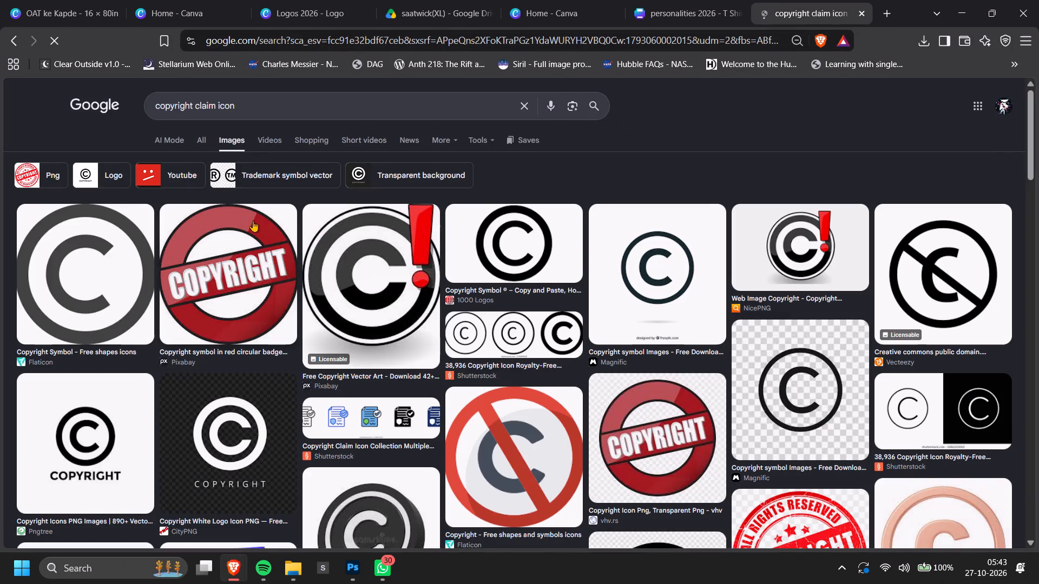
Look through the image results for a CC symbol, preview the FreePixel icon, and close the search tab.
{"action": "scroll", "coordinate": [581, 290], "scroll_direction": "down", "scroll_amount": 4}
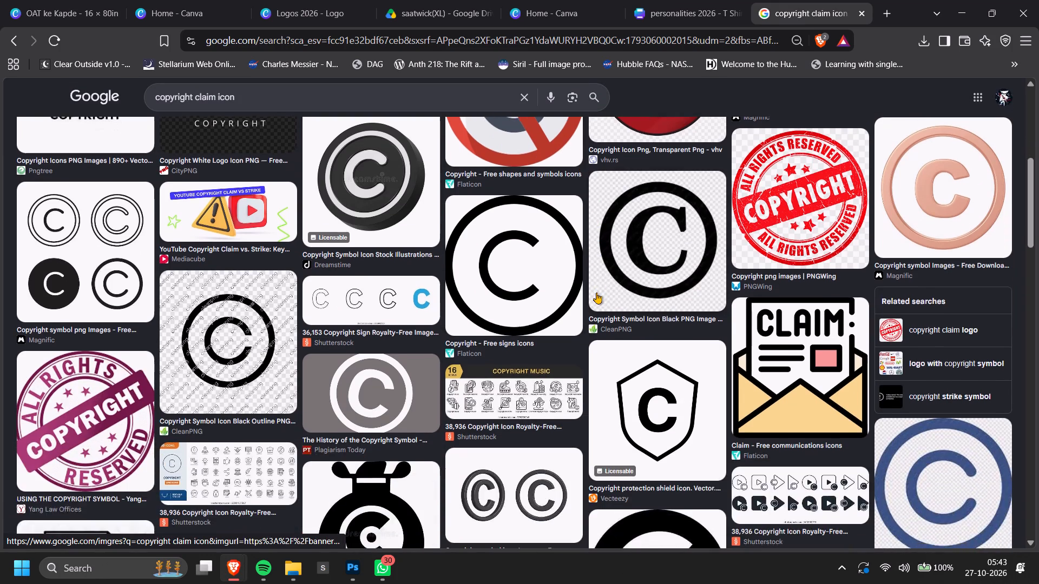
{"action": "scroll", "coordinate": [596, 293], "scroll_direction": "down", "scroll_amount": 7}
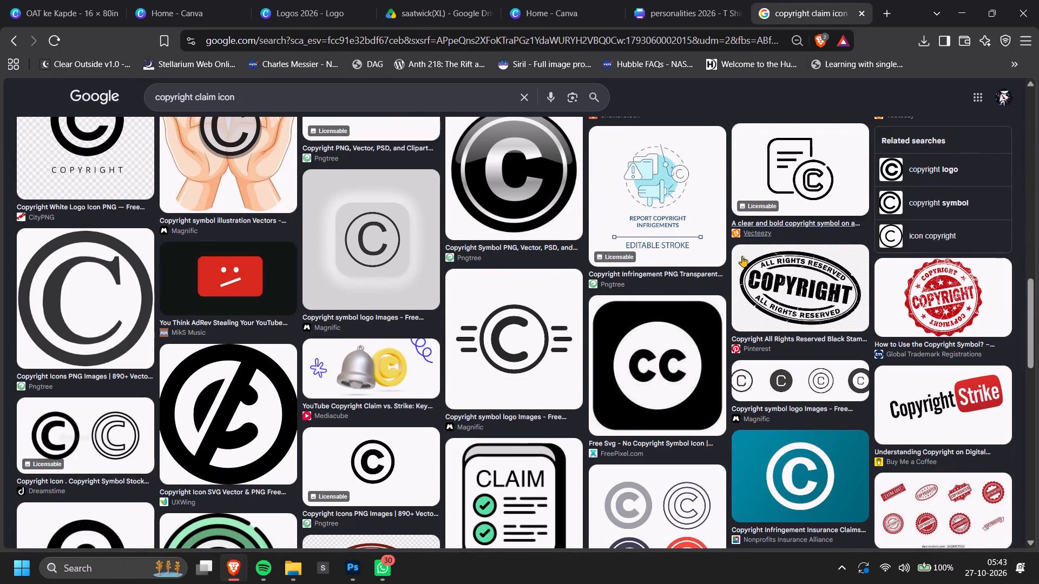
{"action": "scroll", "coordinate": [687, 343], "scroll_direction": "down", "scroll_amount": 2}
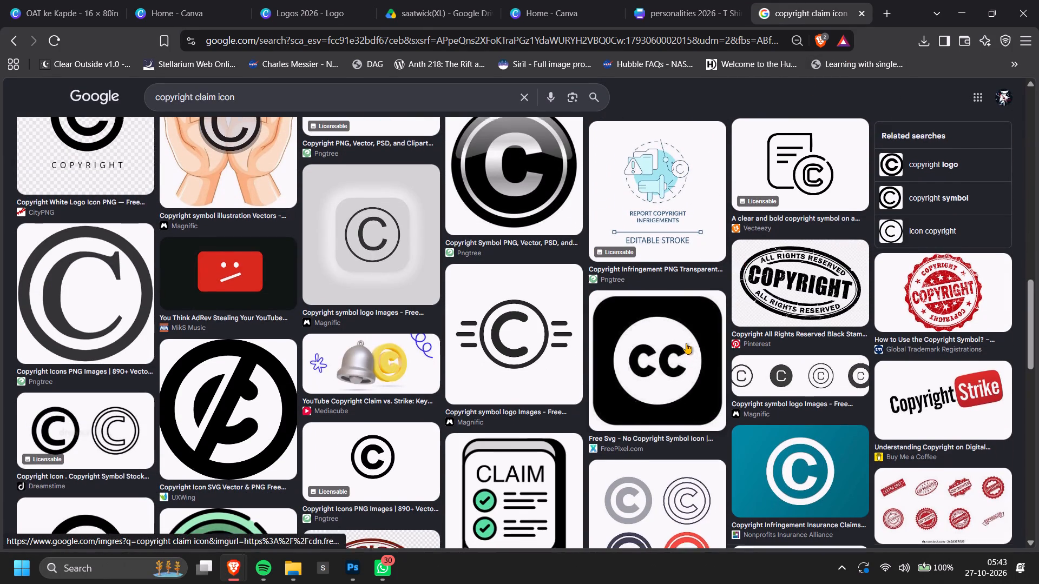
{"action": "scroll", "coordinate": [686, 343], "scroll_direction": "down", "scroll_amount": 4}
{"action": "scroll", "coordinate": [684, 327], "scroll_direction": "up", "scroll_amount": 5}
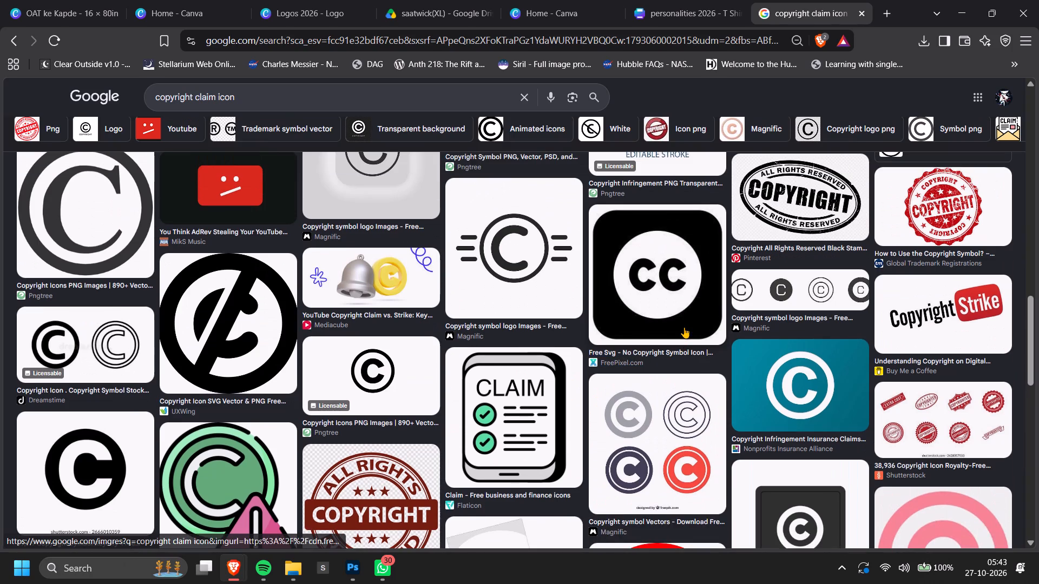
{"action": "left_click", "coordinate": [674, 278]}
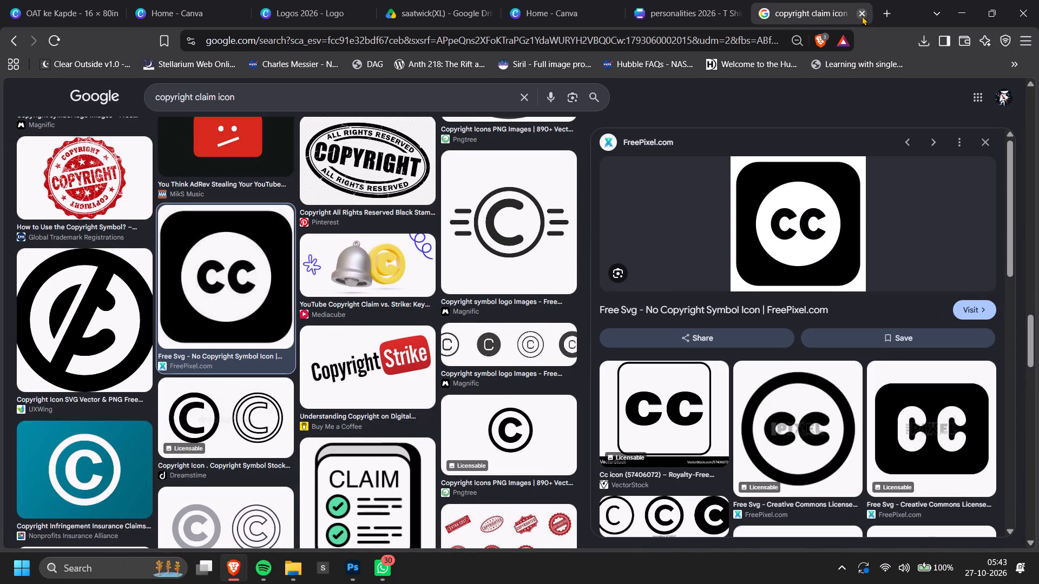
{"action": "scroll", "coordinate": [376, 247], "scroll_direction": "down", "scroll_amount": 5}
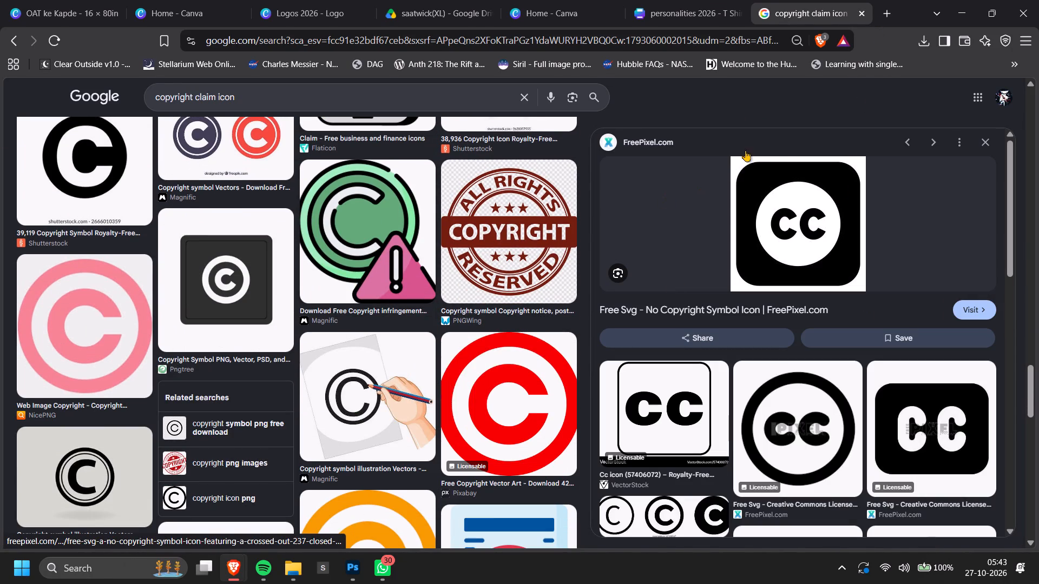
{"action": "left_click", "coordinate": [862, 15]}
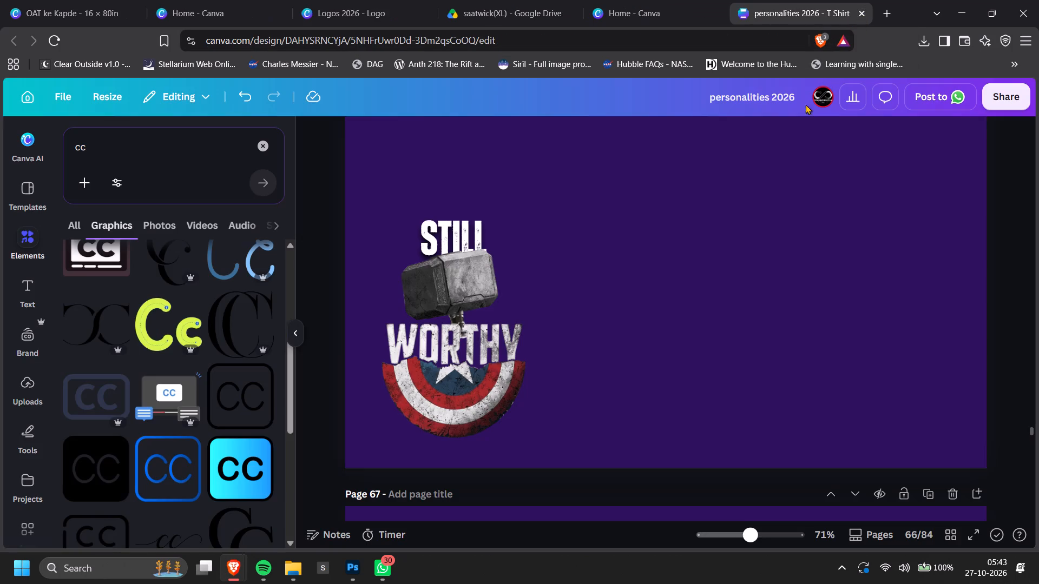
Review the T-shirt designs from page 67 back to the Creatives Head artwork on page 61.
{"action": "left_click", "coordinate": [785, 276]}
{"action": "scroll", "coordinate": [805, 276], "scroll_direction": "down", "scroll_amount": 4, "text": "ctrl"}
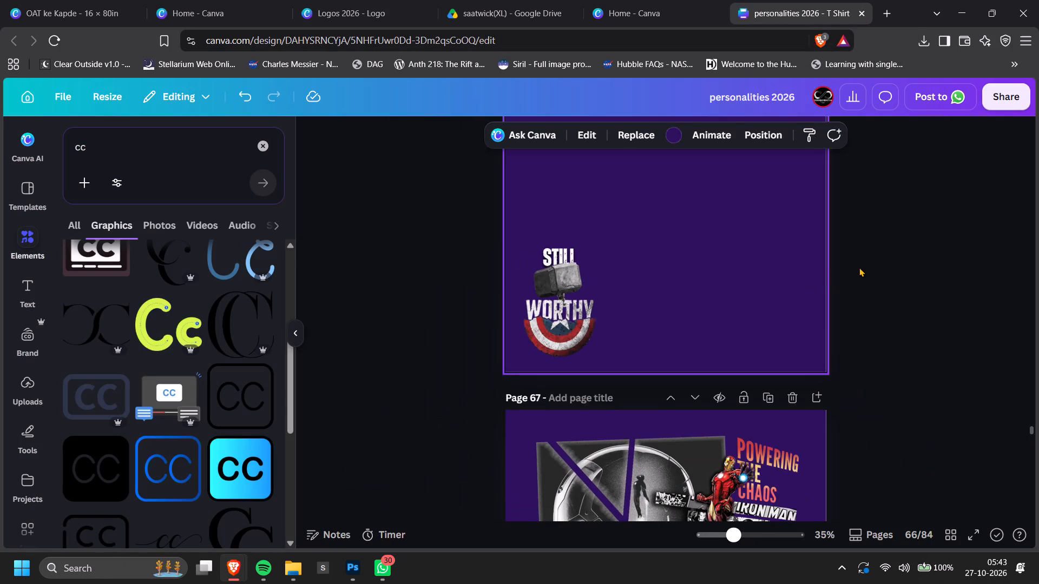
{"action": "left_click", "coordinate": [859, 267]}
{"action": "scroll", "coordinate": [861, 267], "scroll_direction": "up", "scroll_amount": 2}
{"action": "scroll", "coordinate": [861, 267], "scroll_direction": "down", "scroll_amount": 2, "text": "ctrl"}
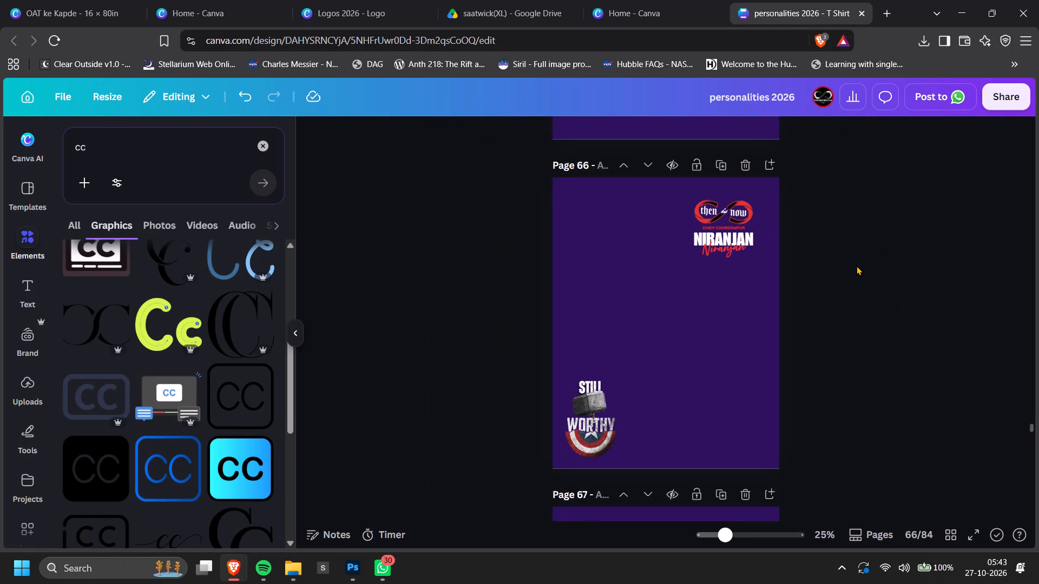
{"action": "scroll", "coordinate": [860, 262], "scroll_direction": "up", "scroll_amount": 3}
{"action": "scroll", "coordinate": [872, 263], "scroll_direction": "down", "scroll_amount": 7}
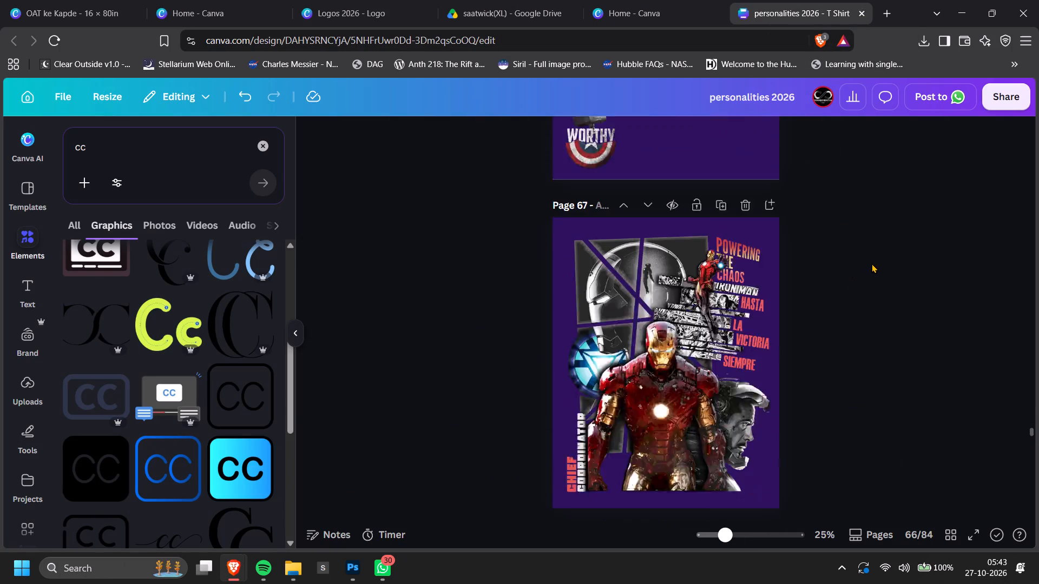
{"action": "scroll", "coordinate": [900, 339], "scroll_direction": "up", "scroll_amount": 17}
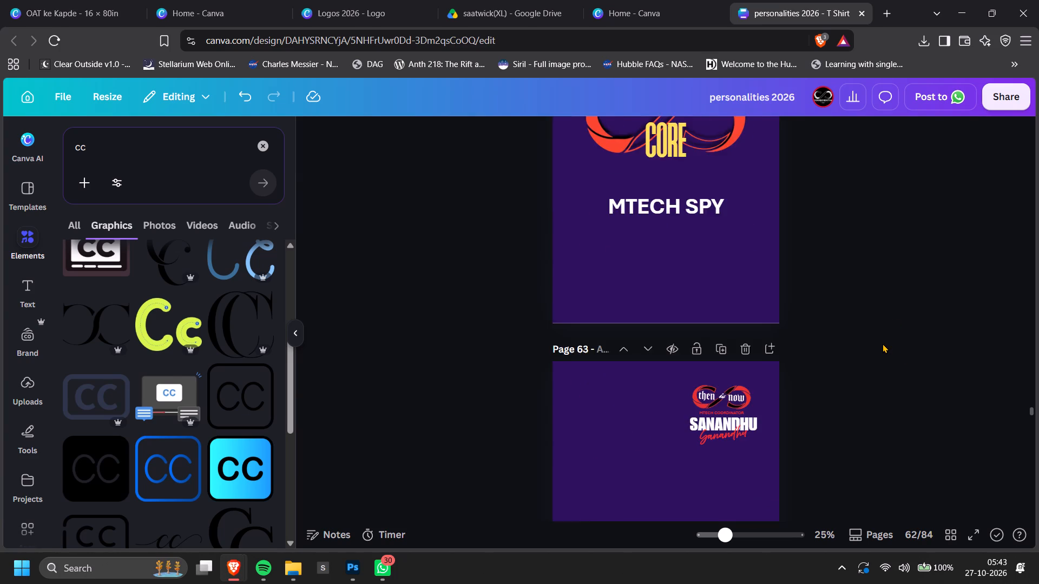
{"action": "scroll", "coordinate": [883, 343], "scroll_direction": "down", "scroll_amount": 3}
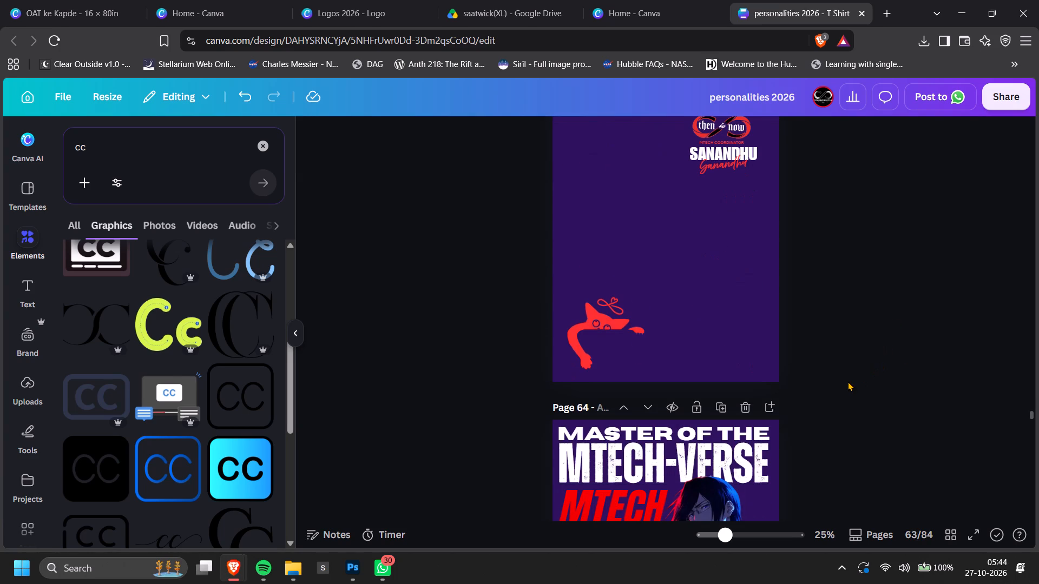
{"action": "scroll", "coordinate": [848, 381], "scroll_direction": "up", "scroll_amount": 4}
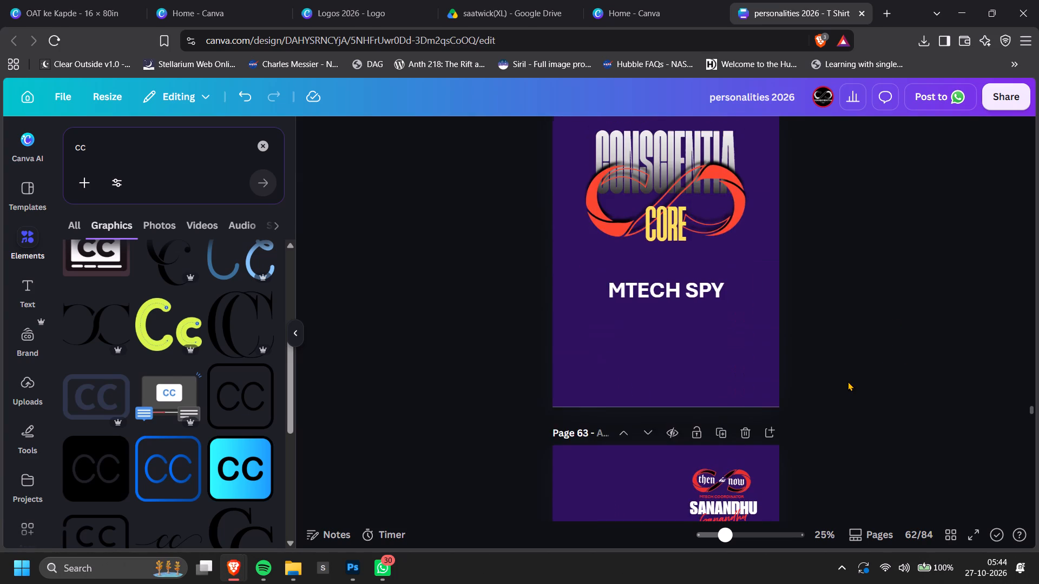
{"action": "scroll", "coordinate": [848, 381], "scroll_direction": "up", "scroll_amount": 4}
Change the second gradient colour of the CREATIVES heading on page 61 to the brighter red #DB0E0E.
{"action": "left_click", "coordinate": [688, 174]}
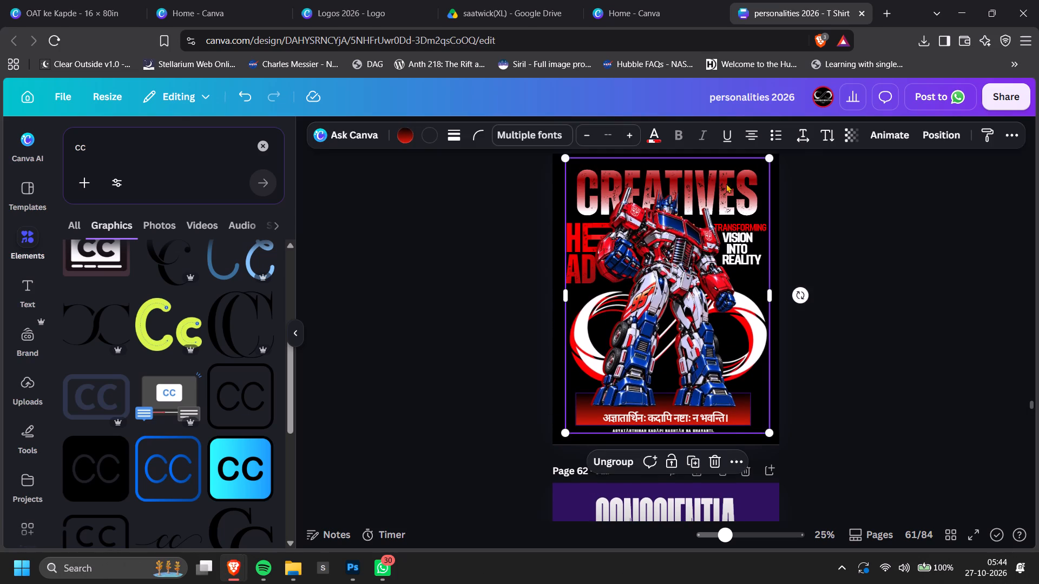
{"action": "left_click", "coordinate": [751, 178]}
{"action": "left_click", "coordinate": [578, 134]}
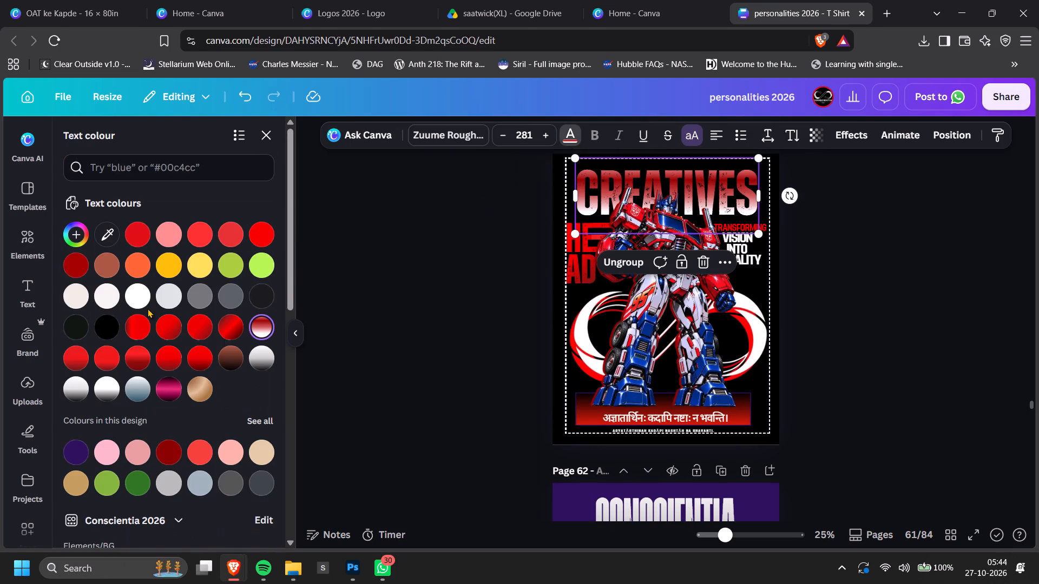
{"action": "left_click", "coordinate": [266, 320]}
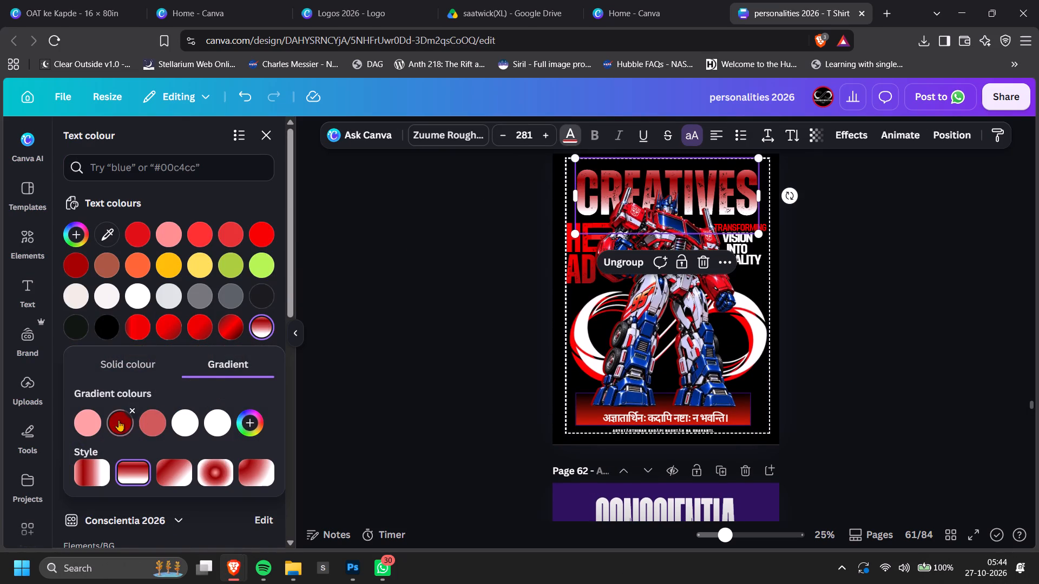
{"action": "left_click", "coordinate": [119, 420]}
{"action": "left_click_drag", "start_coordinate": [299, 270], "coordinate": [301, 255]}
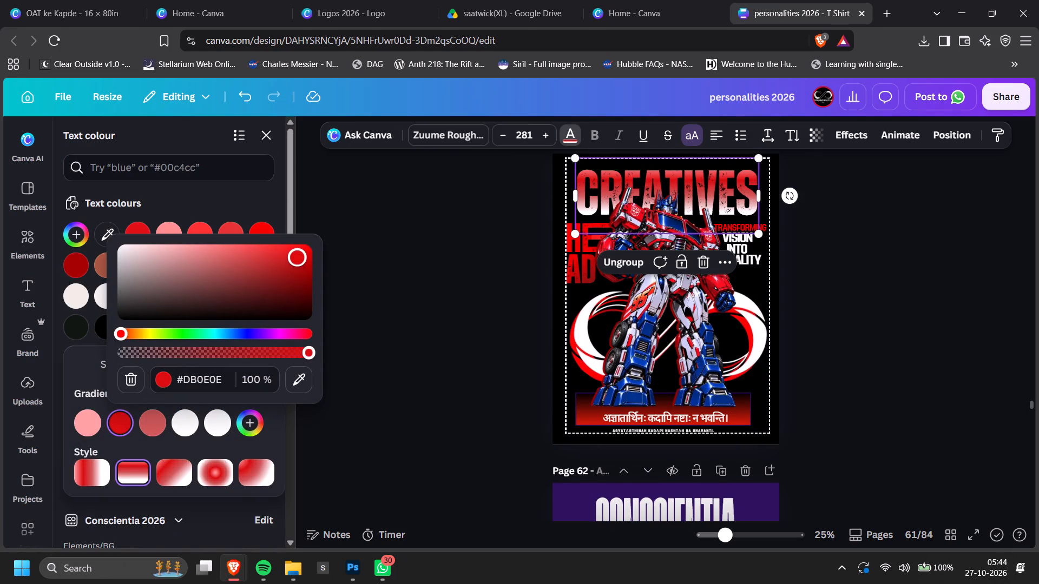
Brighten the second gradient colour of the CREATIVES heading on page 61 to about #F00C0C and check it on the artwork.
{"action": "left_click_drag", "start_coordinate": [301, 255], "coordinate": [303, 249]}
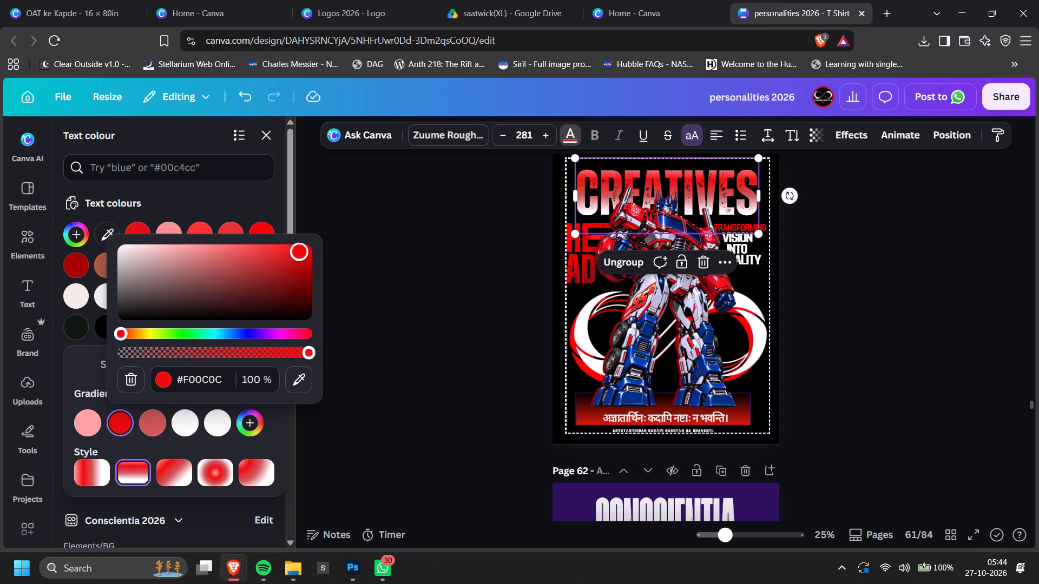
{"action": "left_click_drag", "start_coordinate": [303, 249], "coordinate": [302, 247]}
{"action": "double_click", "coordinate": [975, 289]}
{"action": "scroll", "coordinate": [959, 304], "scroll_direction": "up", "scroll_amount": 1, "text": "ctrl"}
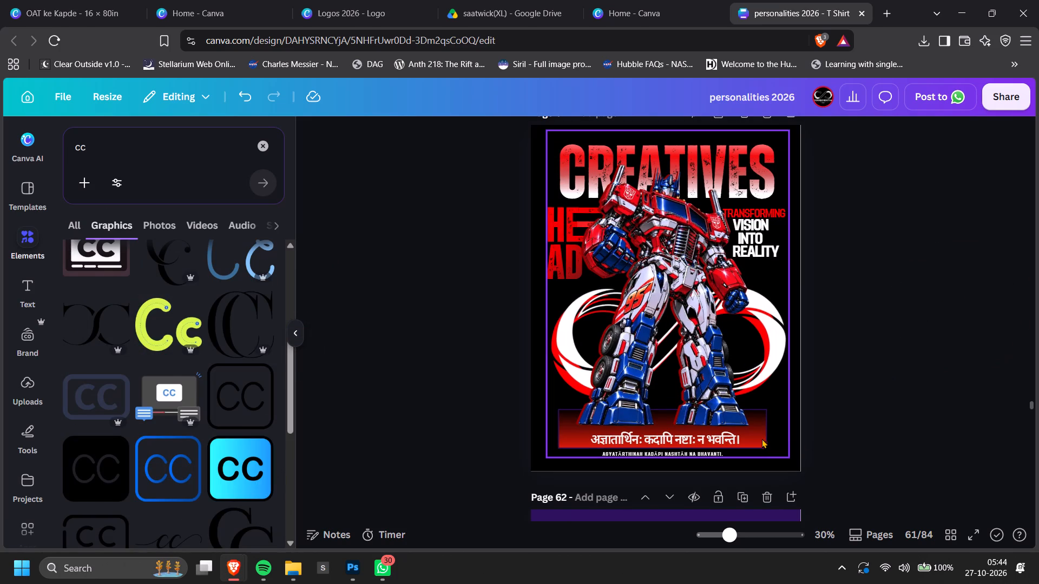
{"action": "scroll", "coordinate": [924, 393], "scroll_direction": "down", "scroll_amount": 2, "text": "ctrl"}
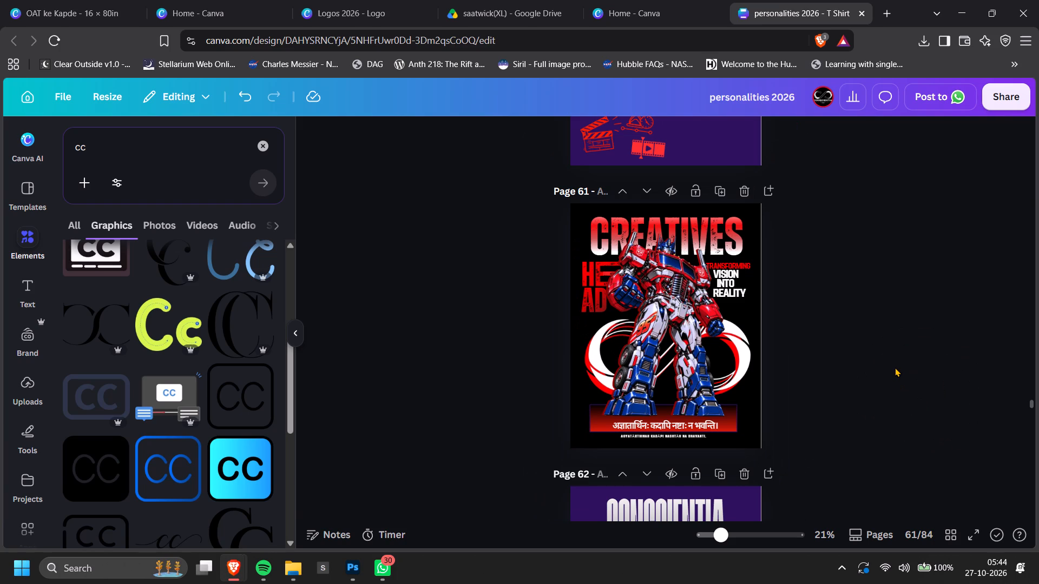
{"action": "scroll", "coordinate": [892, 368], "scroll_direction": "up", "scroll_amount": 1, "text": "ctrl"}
Set the second gradient colour of the CREATIVES heading to the softer red #E02B2B.
{"action": "left_click", "coordinate": [670, 225]}
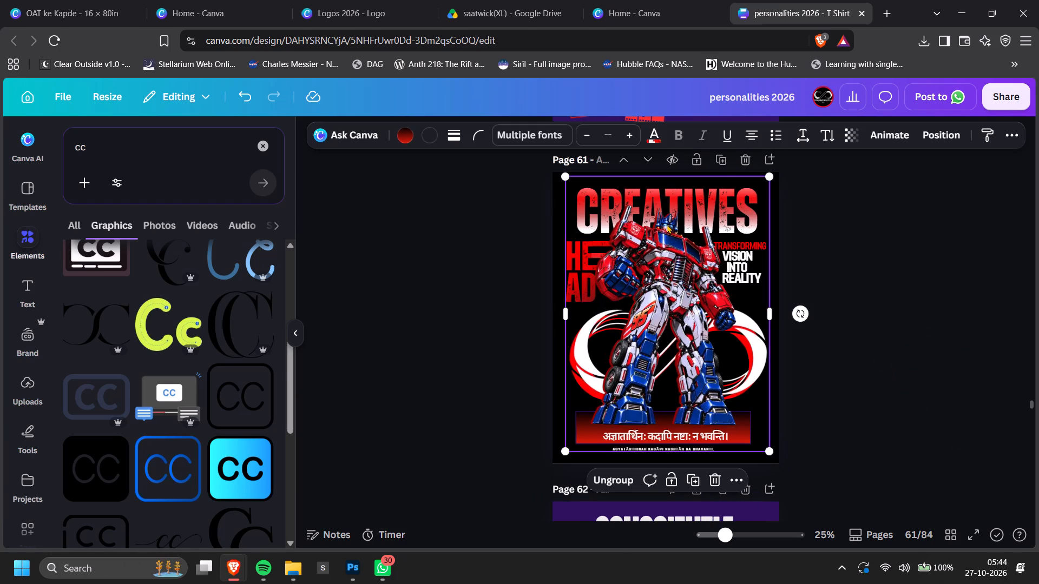
{"action": "left_click", "coordinate": [893, 236]}
{"action": "scroll", "coordinate": [627, 215], "scroll_direction": "up", "scroll_amount": 3, "text": "ctrl"}
{"action": "left_click", "coordinate": [588, 187]}
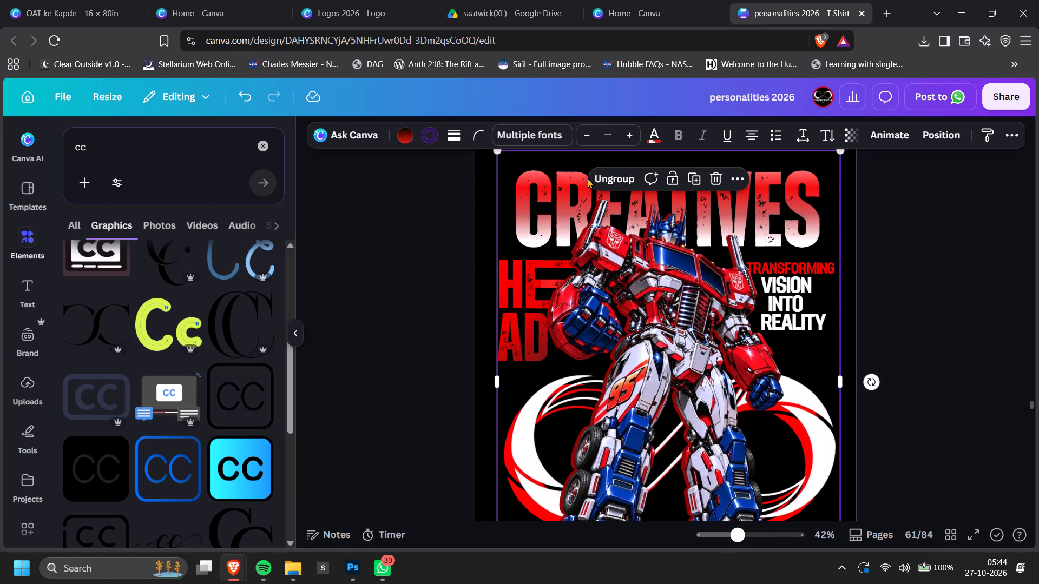
{"action": "left_click", "coordinate": [549, 178]}
{"action": "left_click", "coordinate": [576, 141]}
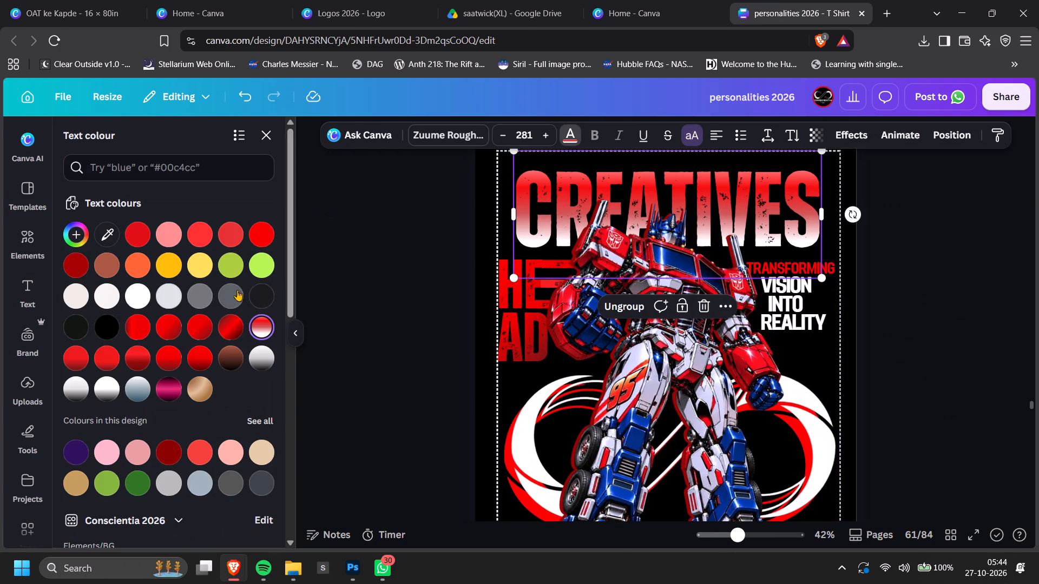
{"action": "left_click", "coordinate": [259, 328]}
{"action": "left_click", "coordinate": [161, 422]}
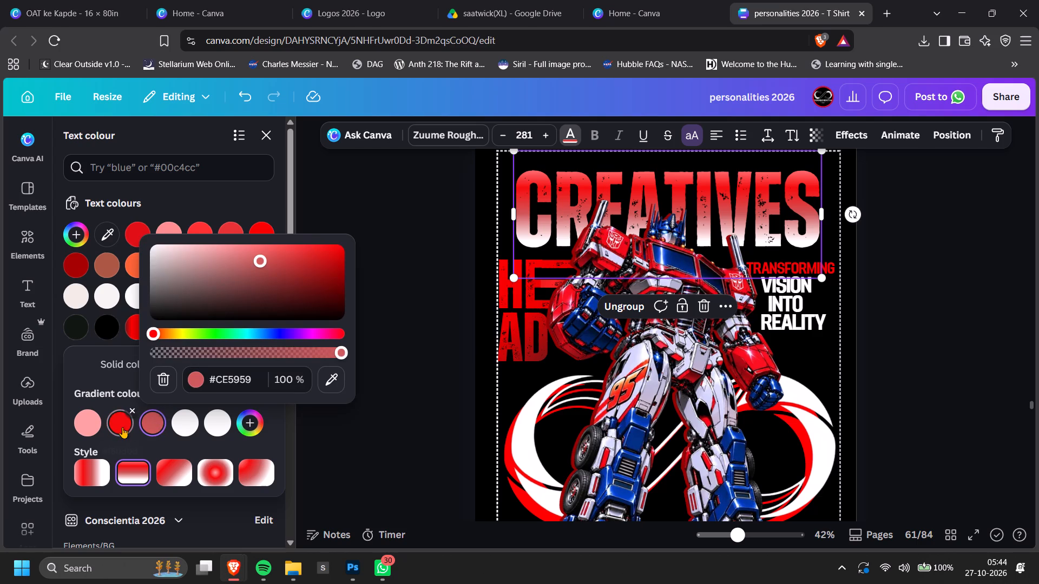
{"action": "left_click", "coordinate": [122, 427]}
{"action": "left_click_drag", "start_coordinate": [292, 252], "coordinate": [281, 253]}
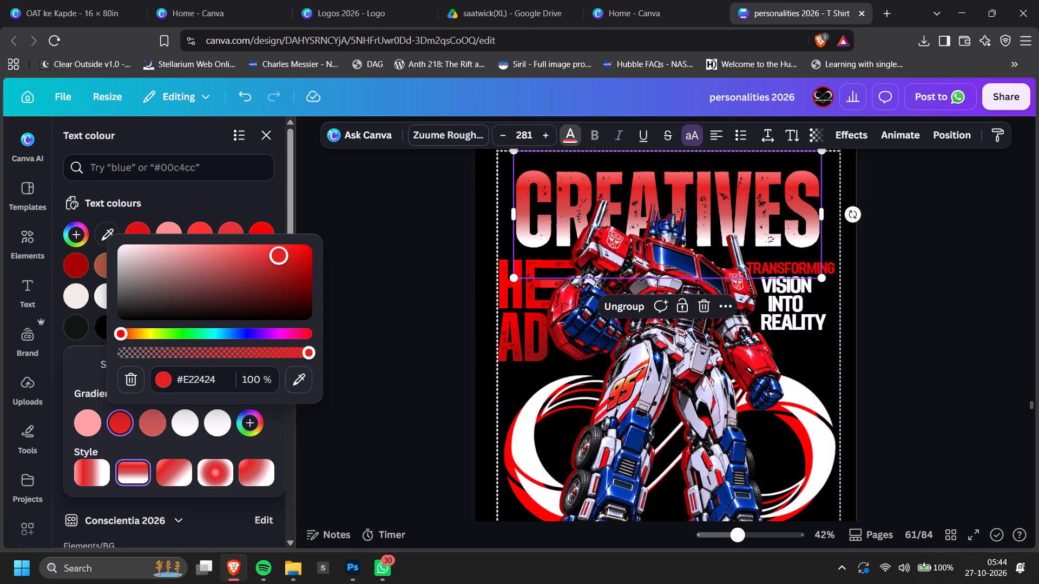
{"action": "left_click_drag", "start_coordinate": [281, 253], "coordinate": [274, 254]}
{"action": "left_click", "coordinate": [275, 254]}
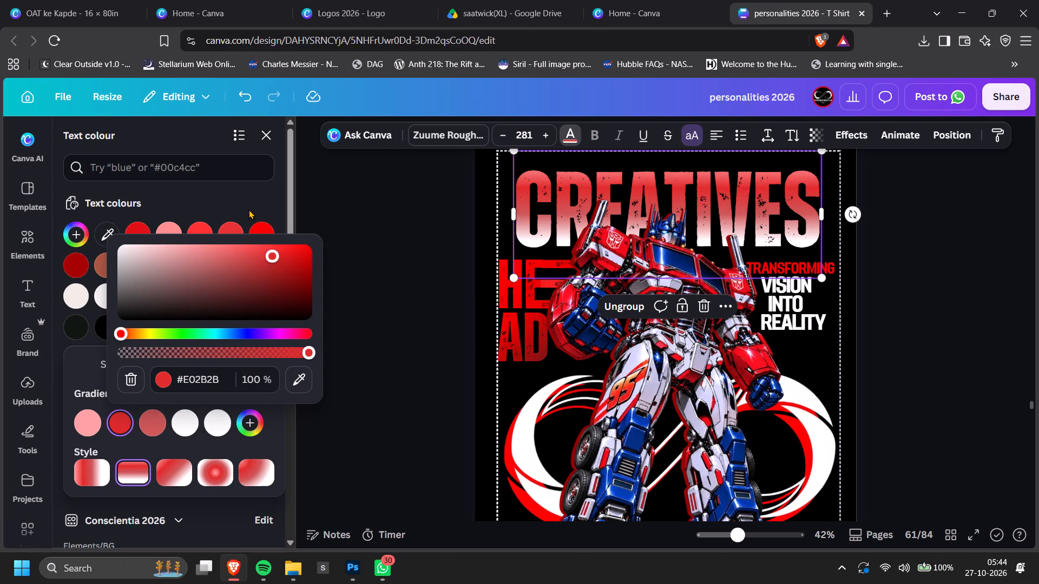
Lighten the third gradient colour of the CREATIVES heading to a coral red of about #E76D6D.
{"action": "left_click", "coordinate": [152, 424]}
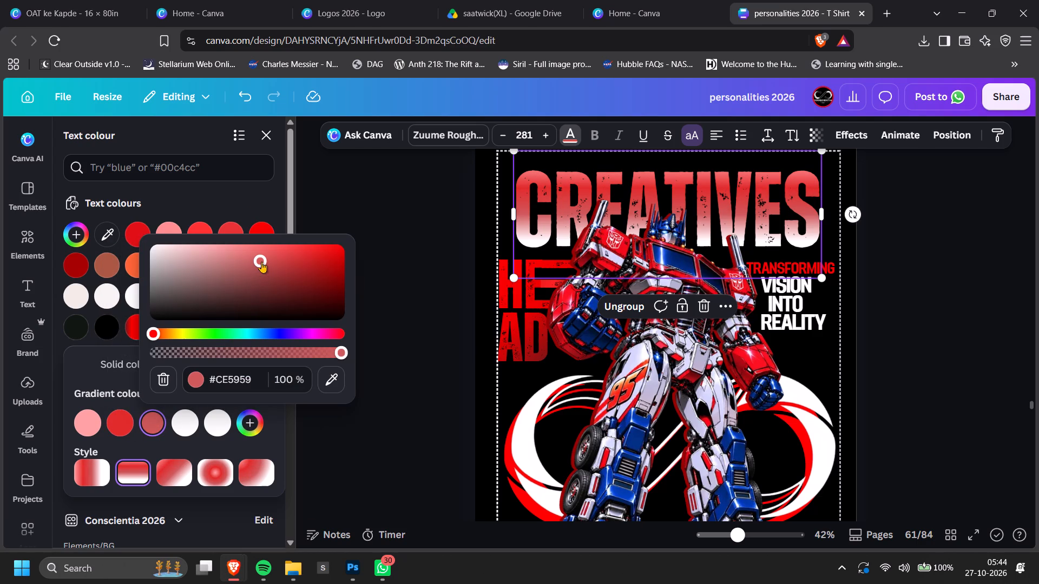
{"action": "left_click_drag", "start_coordinate": [261, 262], "coordinate": [278, 255]}
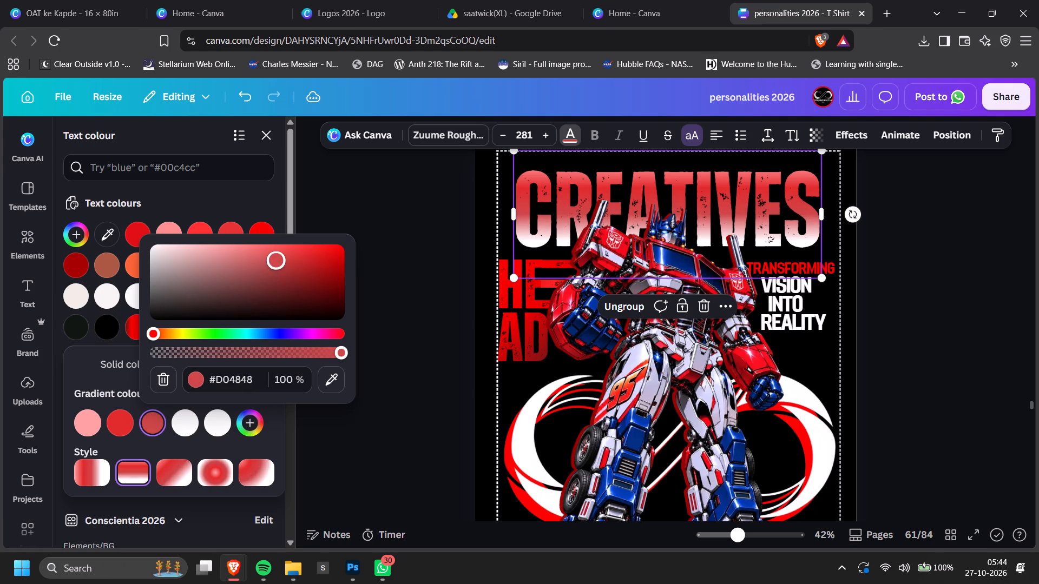
{"action": "left_click_drag", "start_coordinate": [278, 255], "coordinate": [263, 250]}
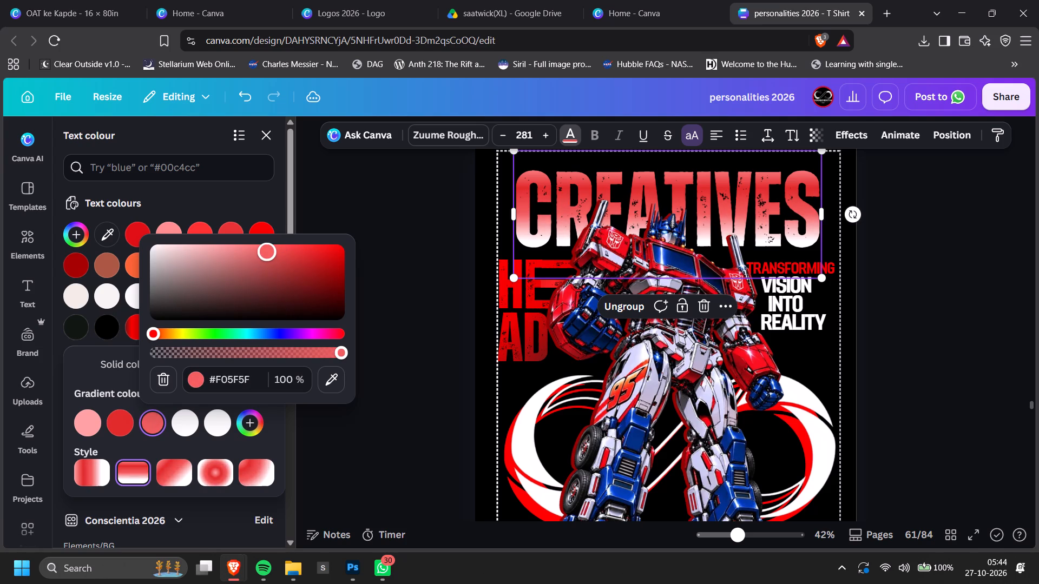
{"action": "left_click_drag", "start_coordinate": [263, 250], "coordinate": [233, 249]}
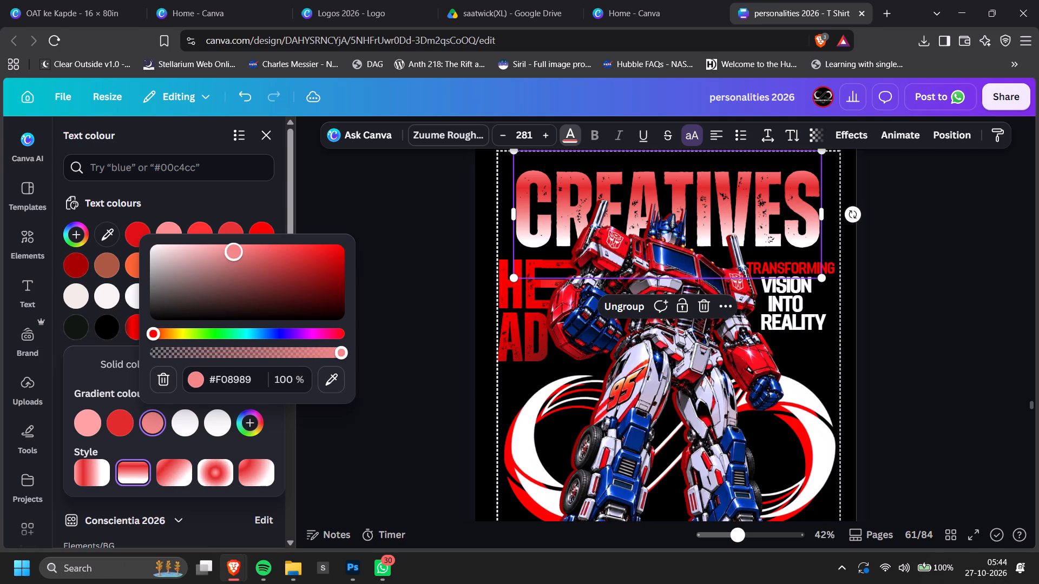
{"action": "left_click_drag", "start_coordinate": [233, 249], "coordinate": [253, 250]}
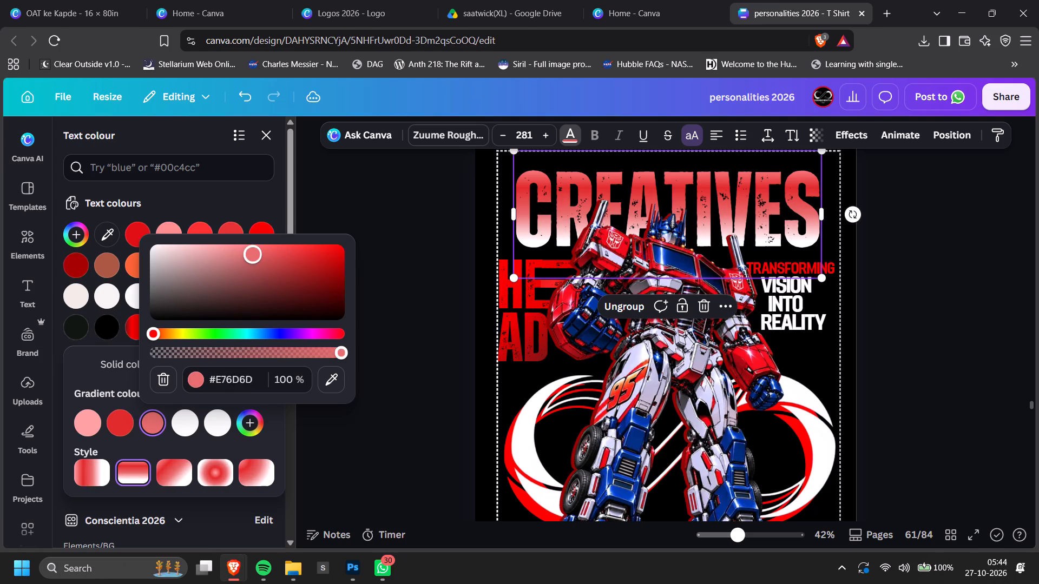
{"action": "left_click_drag", "start_coordinate": [253, 250], "coordinate": [253, 249]}
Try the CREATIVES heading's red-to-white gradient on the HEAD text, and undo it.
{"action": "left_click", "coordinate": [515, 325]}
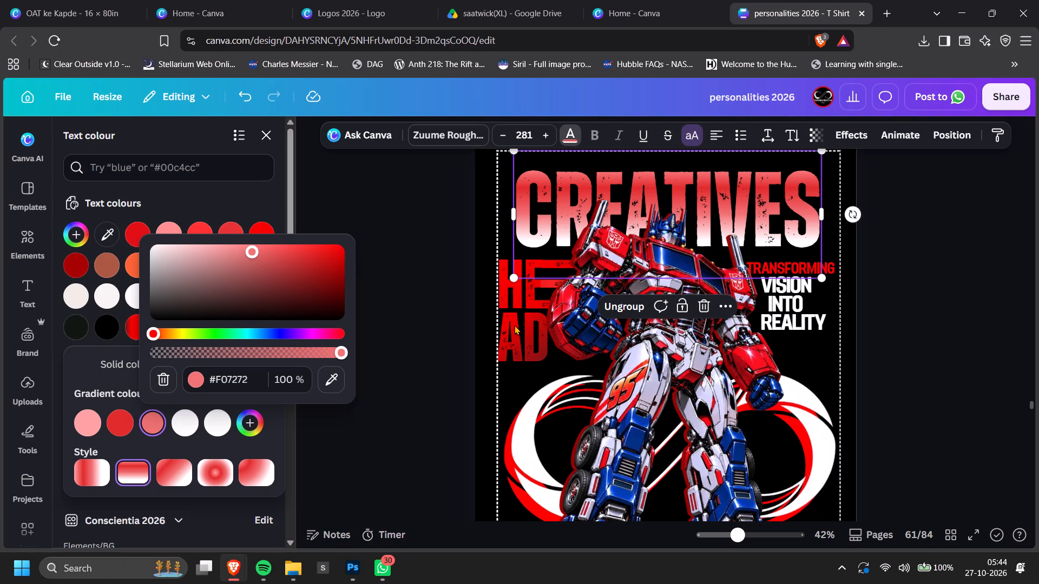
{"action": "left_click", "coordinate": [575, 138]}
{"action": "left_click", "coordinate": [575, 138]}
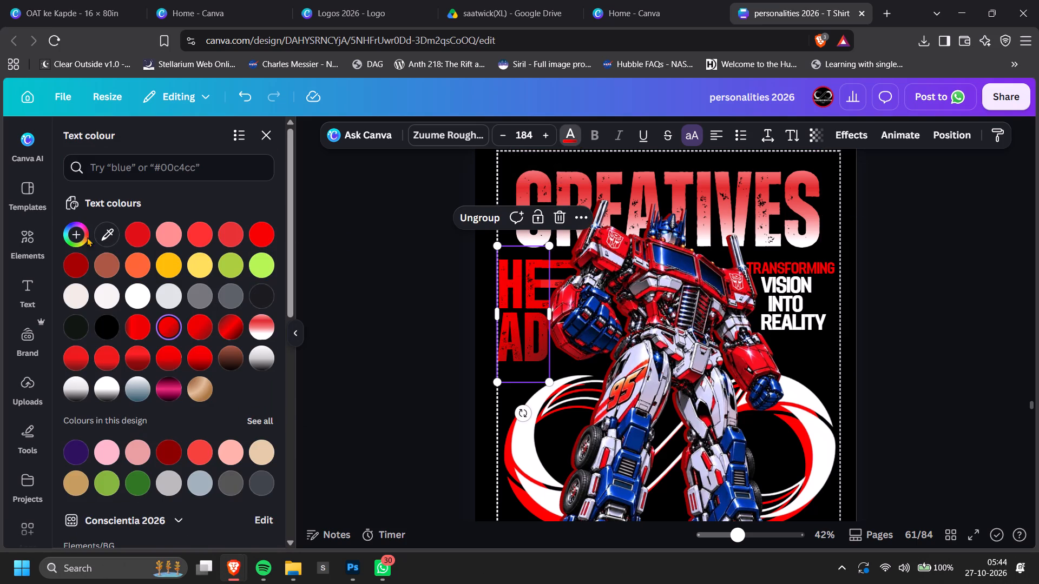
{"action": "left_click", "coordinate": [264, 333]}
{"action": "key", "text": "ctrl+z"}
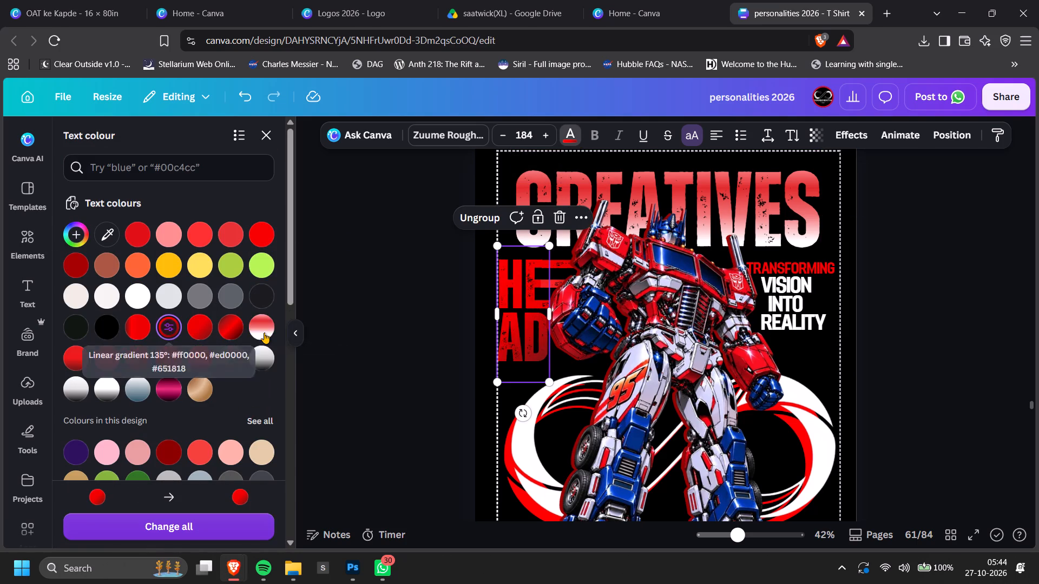
Set the second colour of the HEAD text's existing diagonal gradient to #CC2C2C.
{"action": "left_click", "coordinate": [167, 325]}
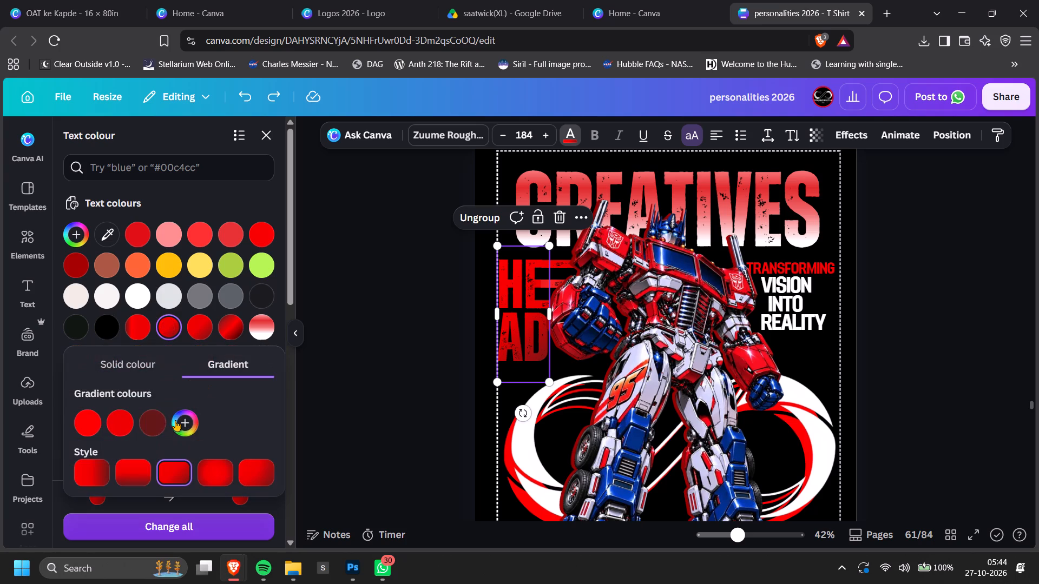
{"action": "left_click", "coordinate": [121, 429]}
{"action": "left_click_drag", "start_coordinate": [290, 256], "coordinate": [287, 256]}
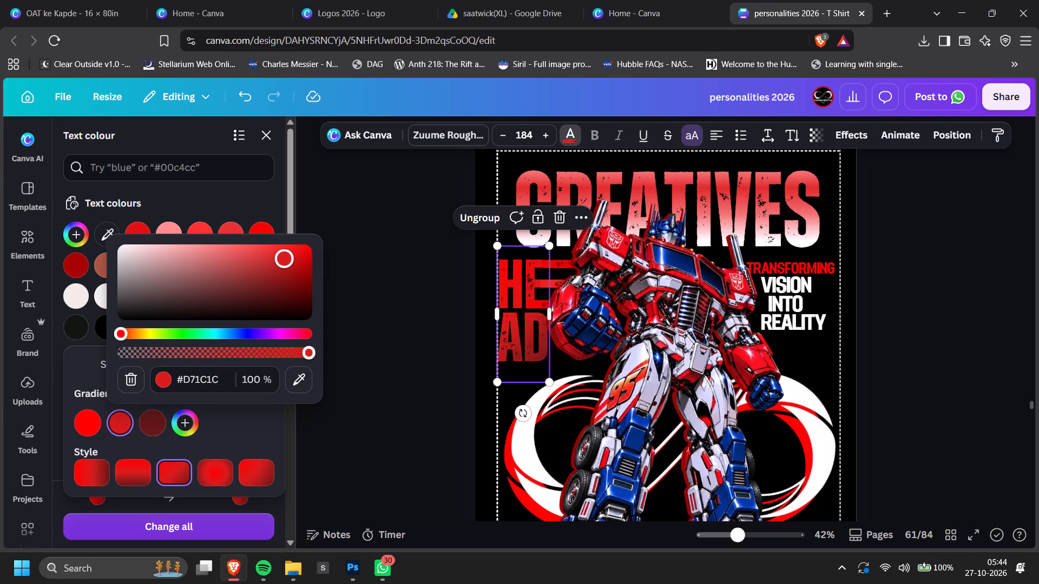
{"action": "left_click_drag", "start_coordinate": [287, 256], "coordinate": [277, 262]}
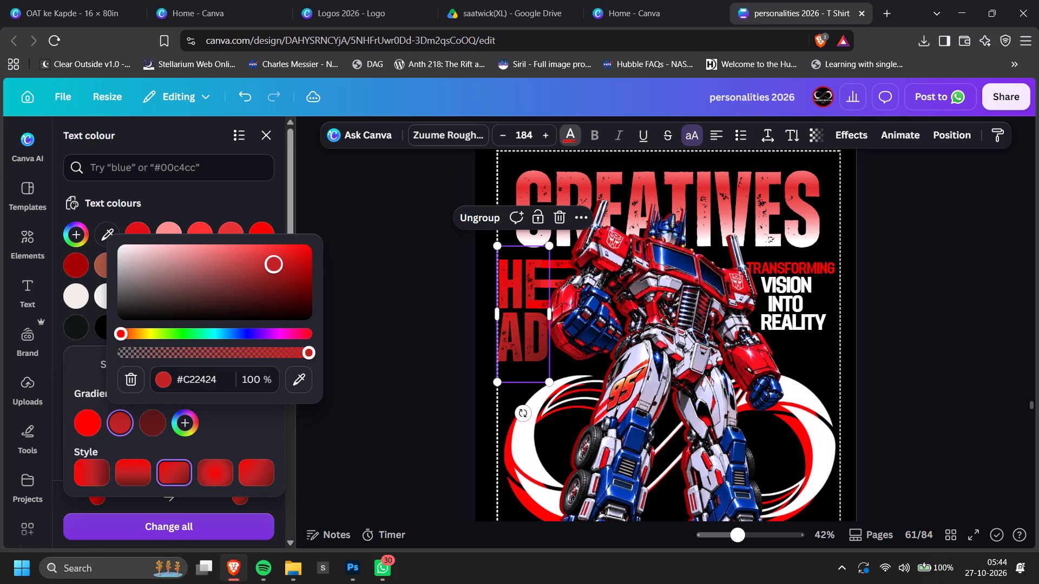
{"action": "left_click_drag", "start_coordinate": [277, 262], "coordinate": [276, 263]}
{"action": "left_click", "coordinate": [273, 263]}
{"action": "left_click", "coordinate": [82, 422]}
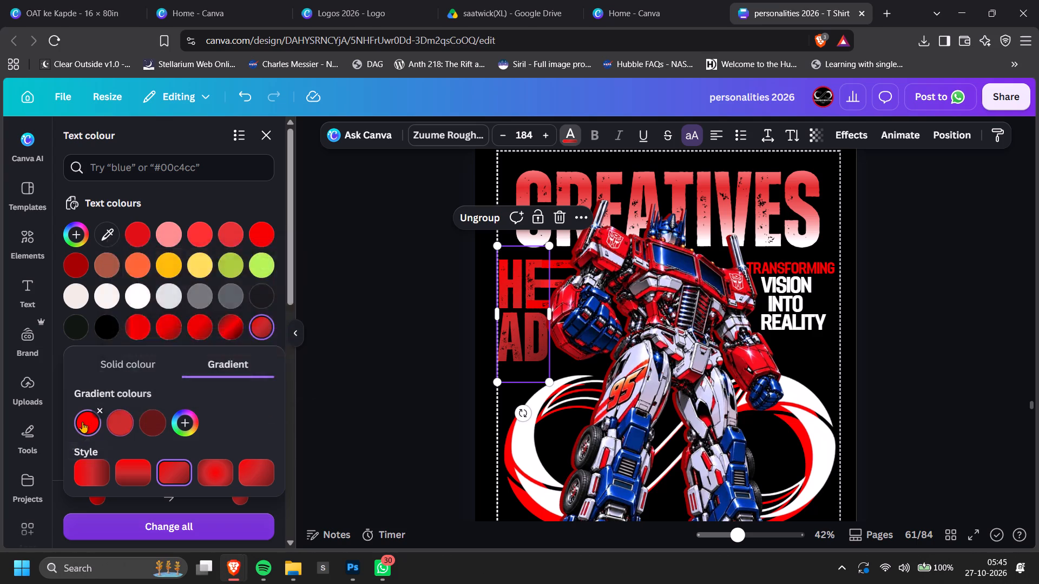
{"action": "left_click_drag", "start_coordinate": [826, 301], "coordinate": [841, 303]}
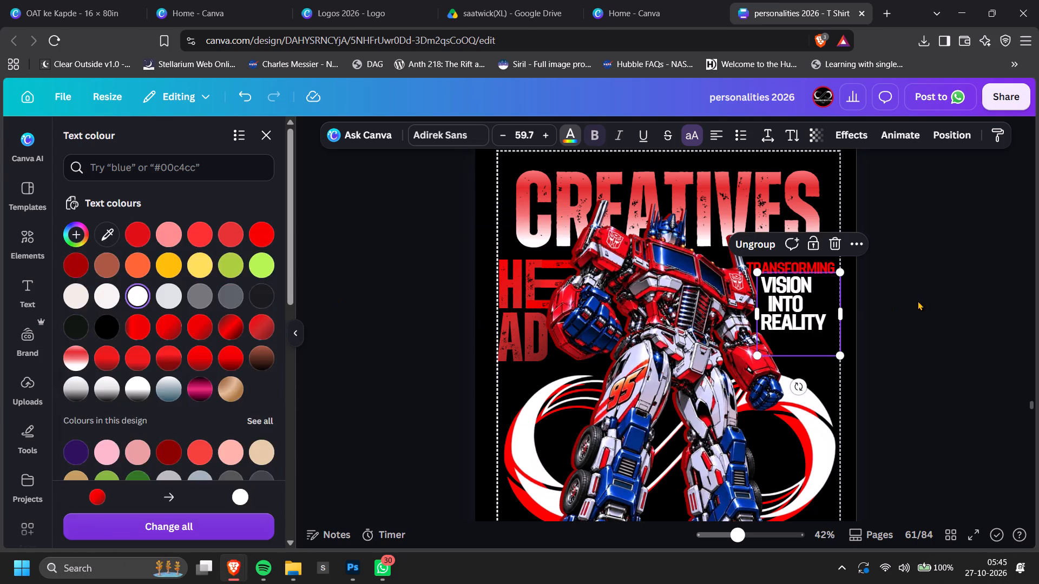
{"action": "left_click", "coordinate": [918, 301]}
Set the first gradient colour of the separate text layer forming the middle bar of the E in HEAD to #C21D1D.
{"action": "left_click", "coordinate": [540, 284]}
{"action": "key", "text": "alt+1"}
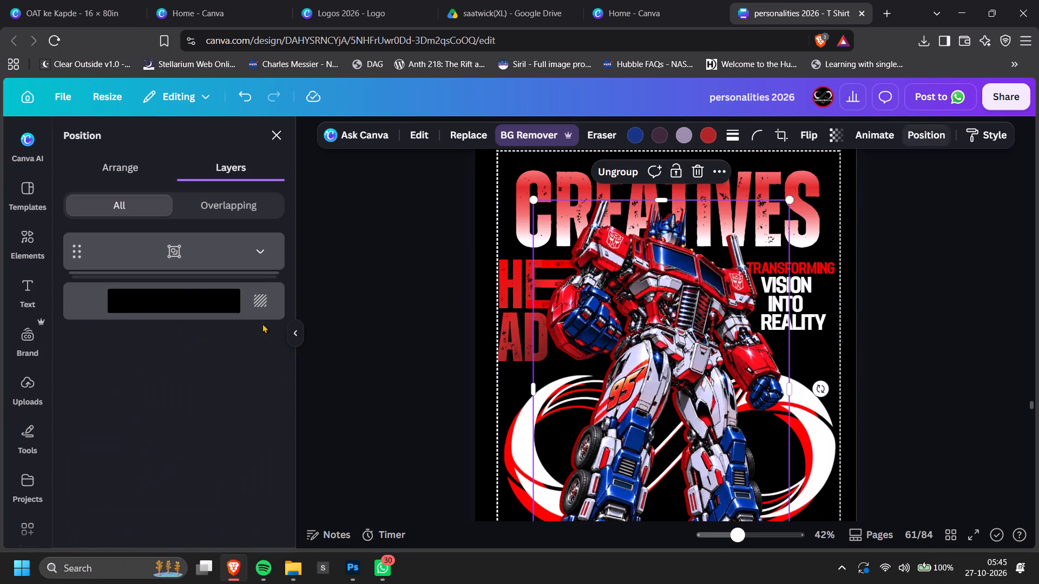
{"action": "left_click", "coordinate": [269, 250]}
{"action": "scroll", "coordinate": [206, 364], "scroll_direction": "down", "scroll_amount": 9}
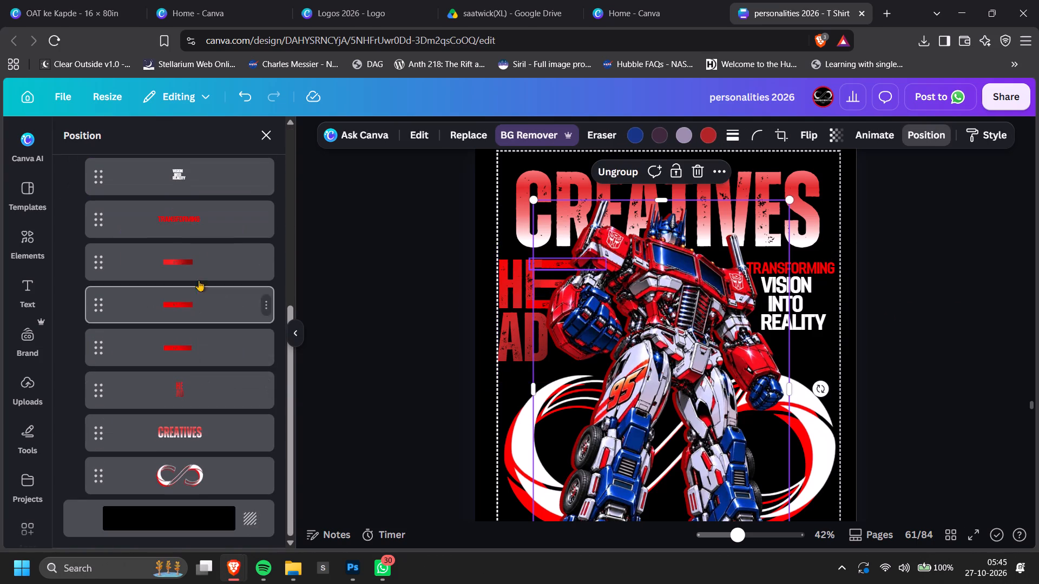
{"action": "left_click", "coordinate": [200, 267]}
{"action": "left_click", "coordinate": [570, 132]}
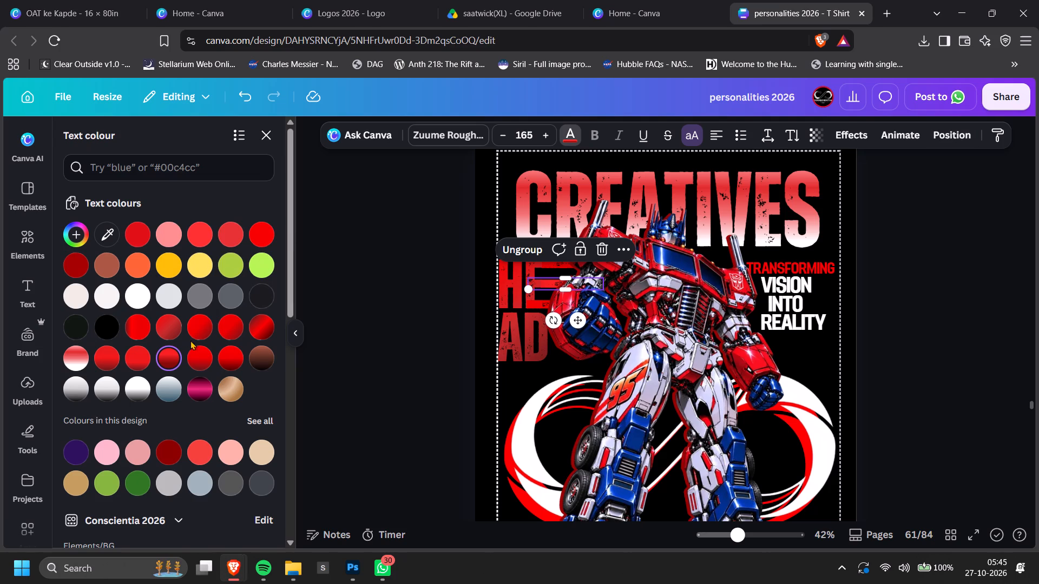
{"action": "left_click", "coordinate": [172, 362]}
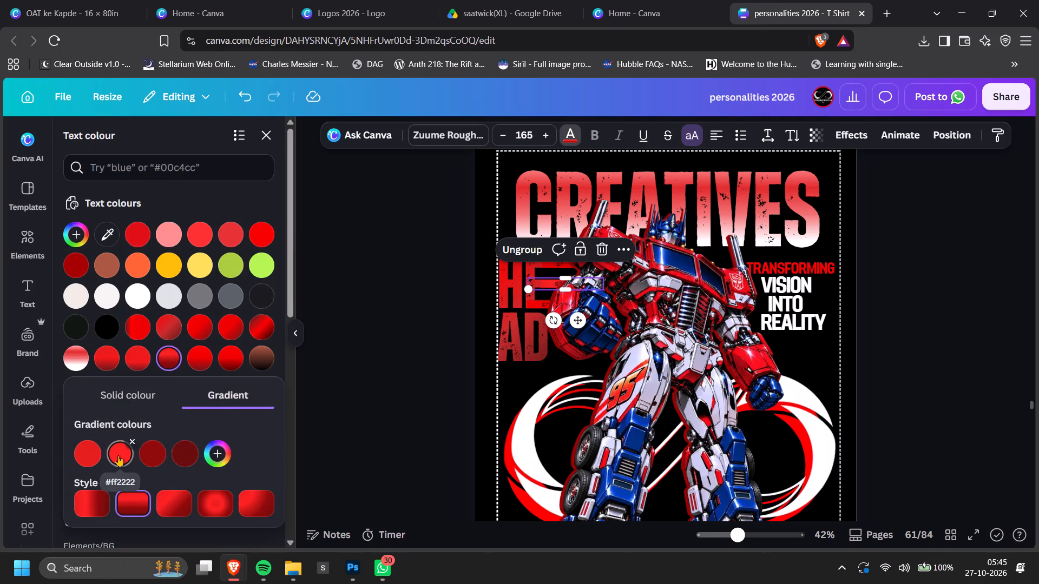
{"action": "left_click", "coordinate": [91, 457]}
{"action": "left_click_drag", "start_coordinate": [251, 282], "coordinate": [250, 287]}
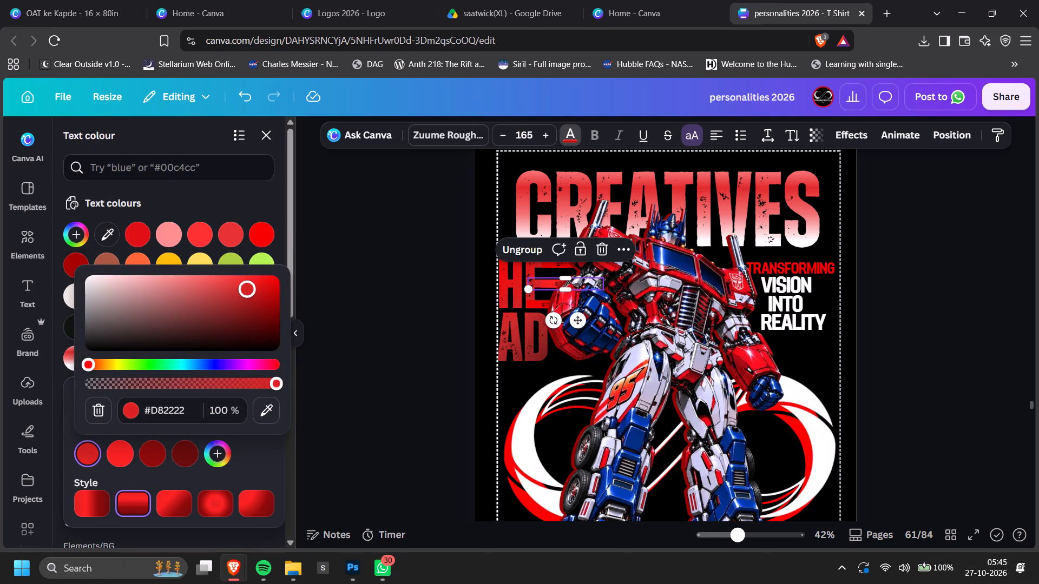
{"action": "left_click_drag", "start_coordinate": [250, 287], "coordinate": [249, 288]}
{"action": "left_click_drag", "start_coordinate": [248, 289], "coordinate": [246, 301]}
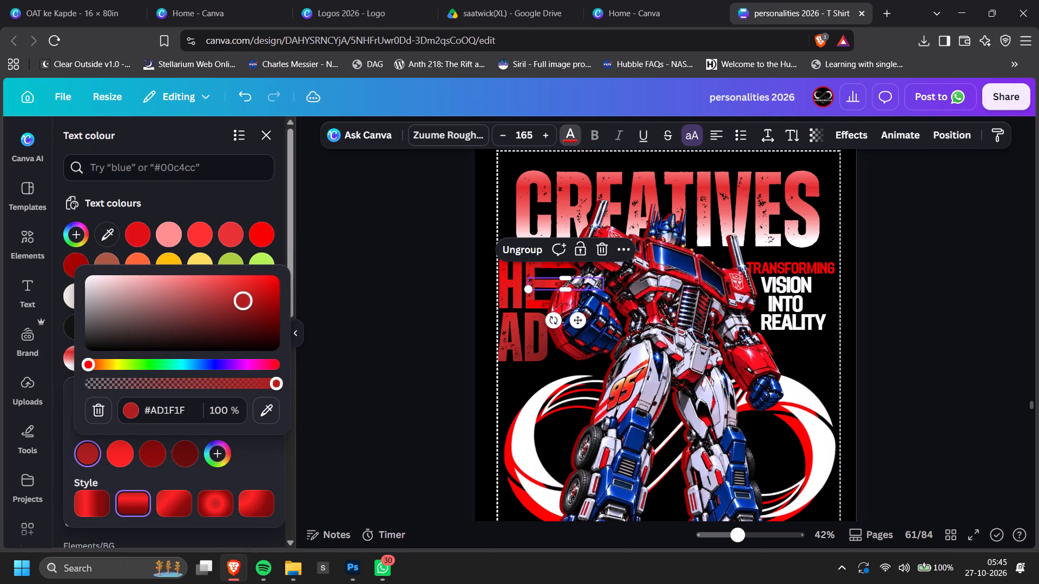
{"action": "left_click_drag", "start_coordinate": [246, 301], "coordinate": [246, 299]}
{"action": "scroll", "coordinate": [549, 282], "scroll_direction": "up", "scroll_amount": 4, "text": "ctrl"}
{"action": "scroll", "coordinate": [438, 282], "scroll_direction": "up", "scroll_amount": 2, "text": "ctrl"}
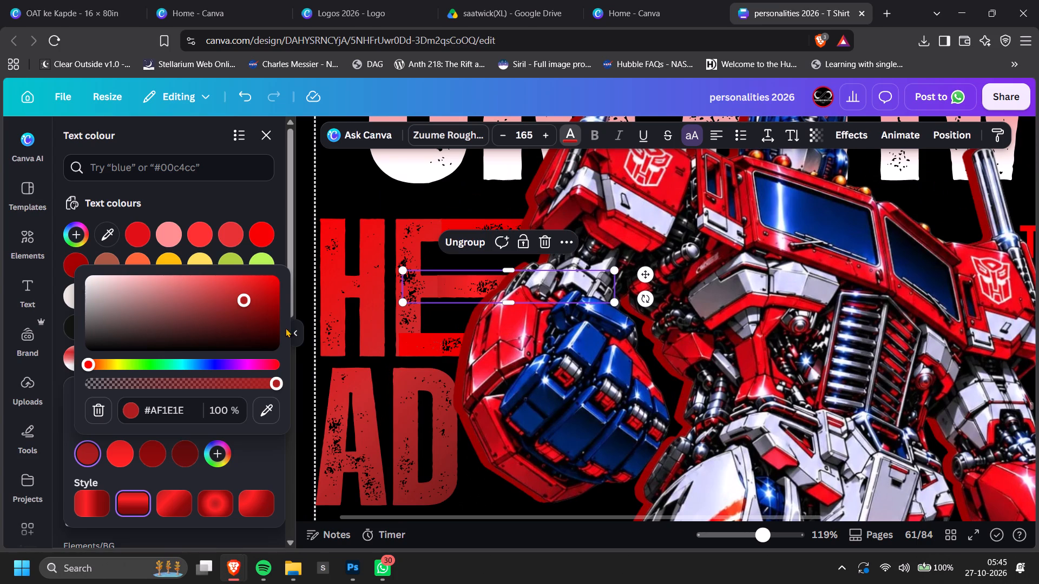
{"action": "left_click_drag", "start_coordinate": [244, 297], "coordinate": [250, 294]}
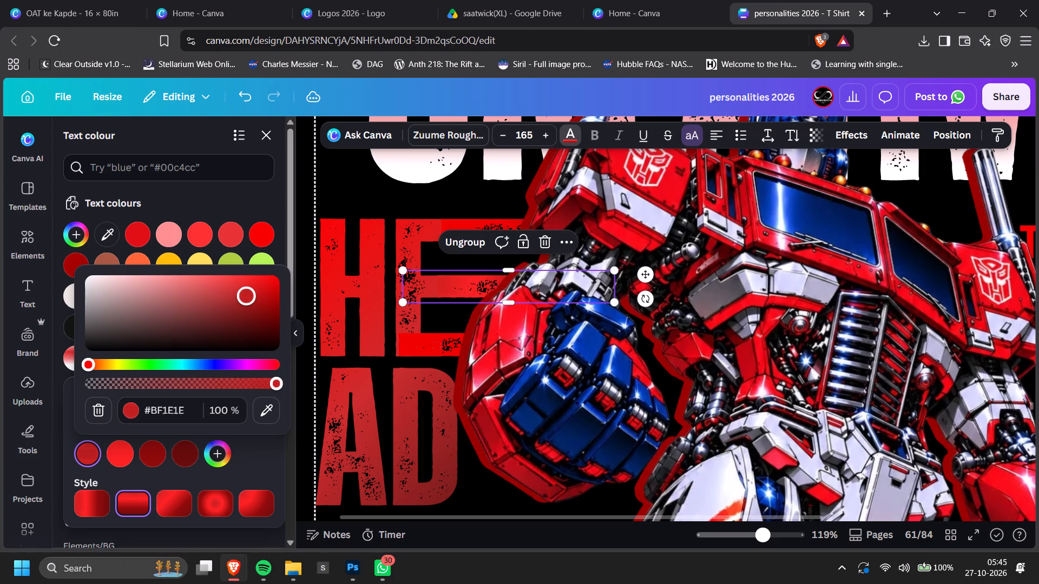
{"action": "left_click_drag", "start_coordinate": [250, 294], "coordinate": [248, 293]}
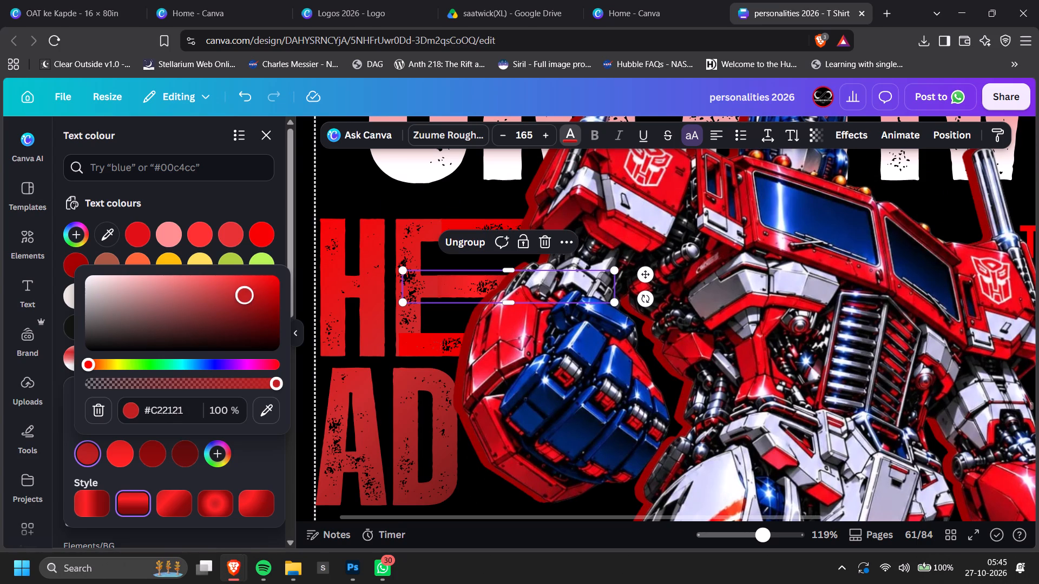
{"action": "left_click_drag", "start_coordinate": [248, 293], "coordinate": [253, 293]}
{"action": "left_click_drag", "start_coordinate": [253, 293], "coordinate": [254, 295]}
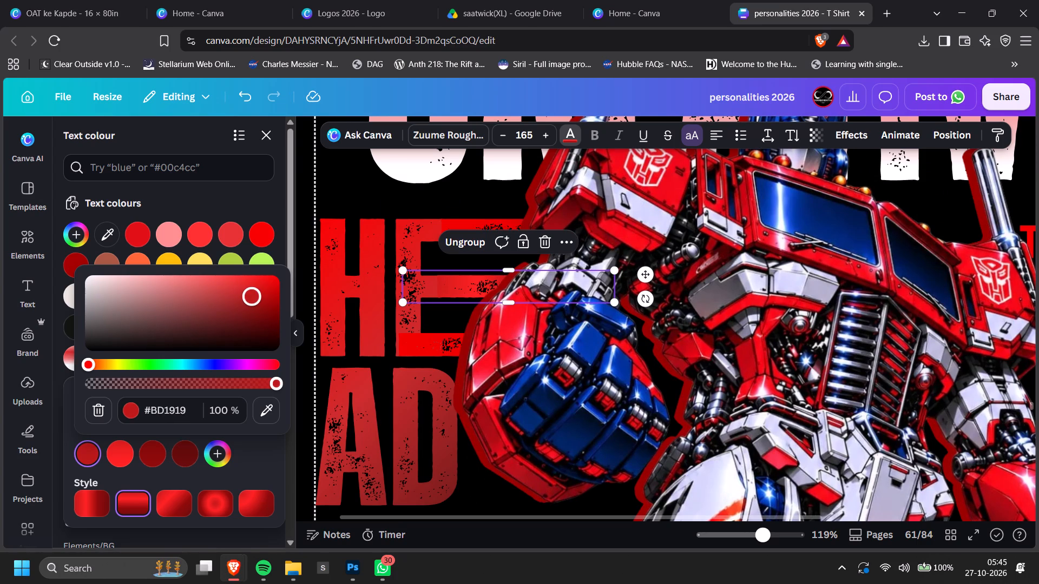
{"action": "left_click_drag", "start_coordinate": [254, 295], "coordinate": [251, 294]}
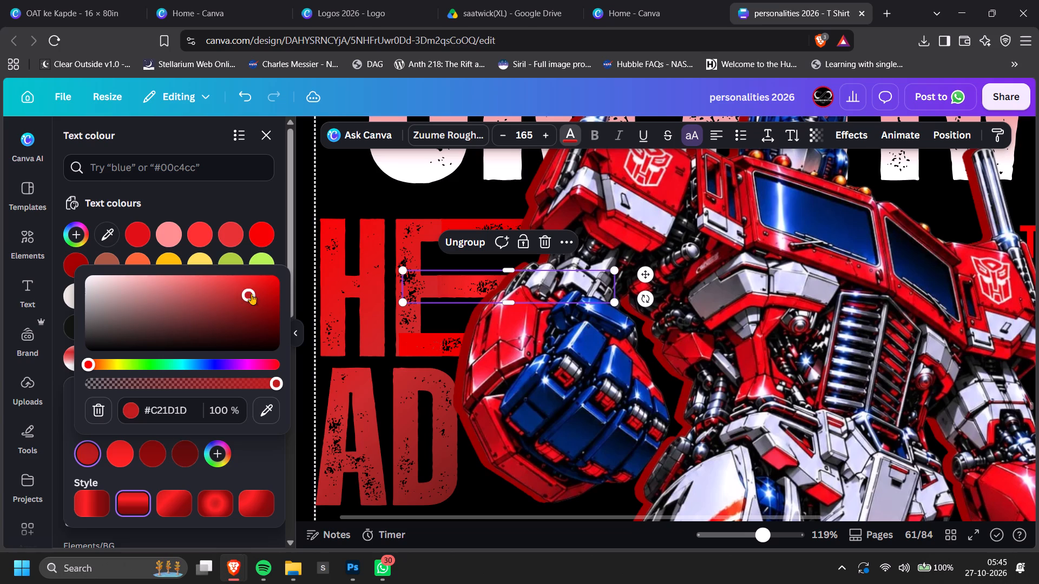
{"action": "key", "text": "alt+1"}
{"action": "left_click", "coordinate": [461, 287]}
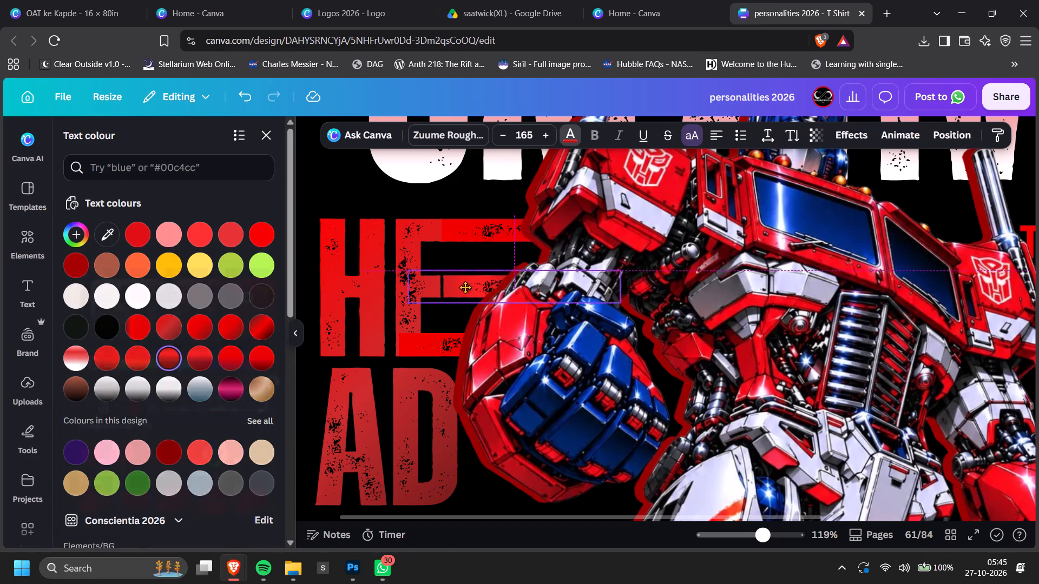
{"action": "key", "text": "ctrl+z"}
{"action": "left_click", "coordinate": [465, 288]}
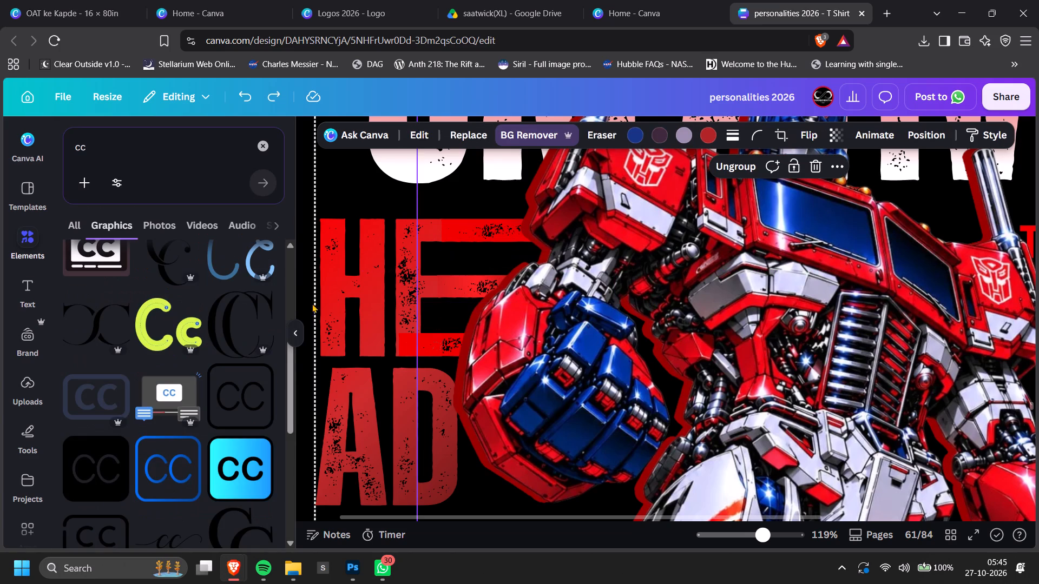
Send the separate text layer forming the middle bar of the E in HEAD backward, behind the HEAD text.
{"action": "left_click", "coordinate": [409, 284]}
{"action": "key", "text": "ctrl+bracketleft"}
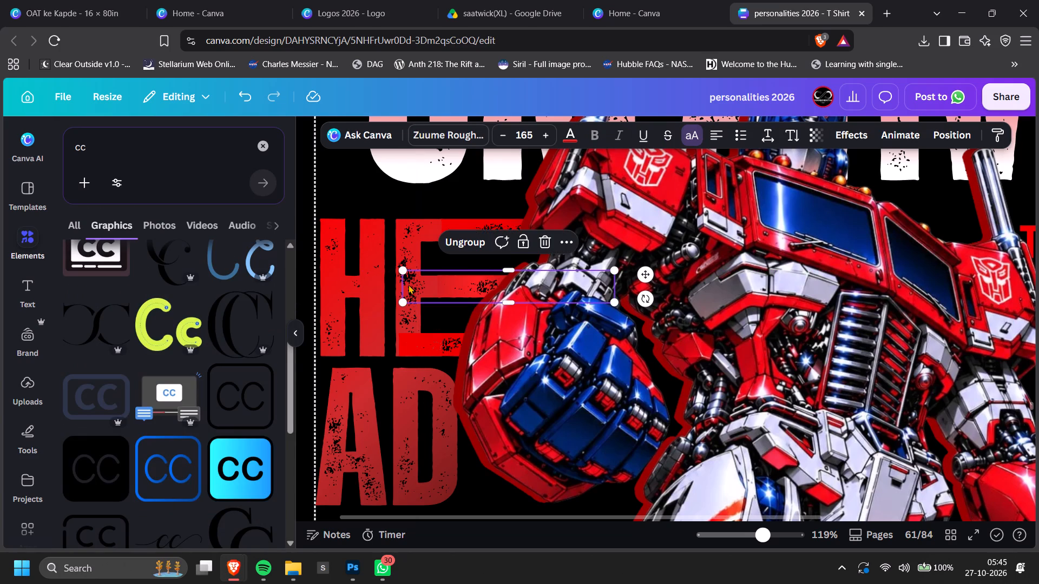
{"action": "key", "text": "ctrl+bracketleft"}
{"action": "key", "text": "ctrl+bracketleft"}
{"action": "key", "text": "ctrl+bracketleft"}
{"action": "key", "text": "ctrl+bracketleft"}
{"action": "key", "text": "ctrl+bracketleft"}
{"action": "key", "text": "ctrl+bracketleft"}
{"action": "key", "text": "ctrl+bracketleft"}
{"action": "key", "text": "ctrl+bracketleft"}
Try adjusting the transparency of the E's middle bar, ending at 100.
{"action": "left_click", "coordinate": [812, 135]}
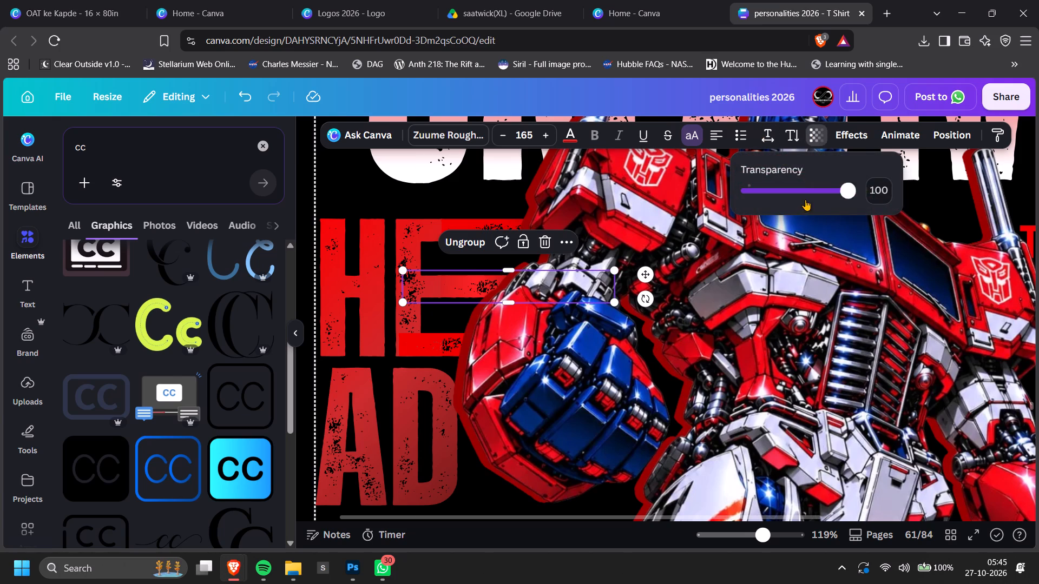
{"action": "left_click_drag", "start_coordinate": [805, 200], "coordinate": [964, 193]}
Set the first gradient colour of the text layer forming the top bar of the E in HEAD to #D72424.
{"action": "scroll", "coordinate": [431, 292], "scroll_direction": "up", "scroll_amount": 4, "text": "ctrl"}
{"action": "scroll", "coordinate": [474, 275], "scroll_direction": "up", "scroll_amount": 2, "text": "ctrl"}
{"action": "scroll", "coordinate": [476, 282], "scroll_direction": "down", "scroll_amount": 1, "text": "ctrl"}
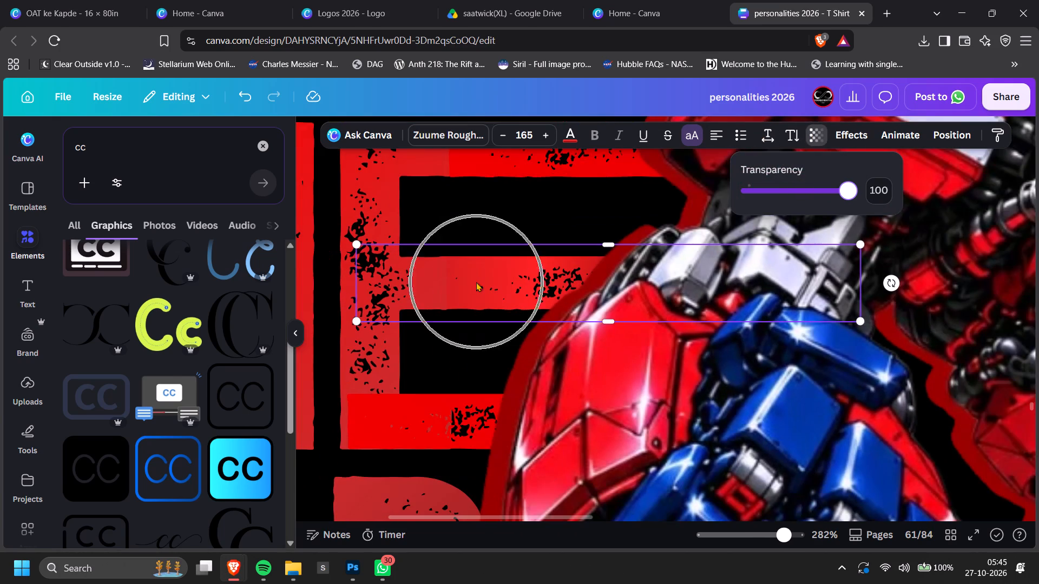
{"action": "scroll", "coordinate": [445, 260], "scroll_direction": "up", "scroll_amount": 1}
{"action": "left_click", "coordinate": [473, 318]}
{"action": "left_click", "coordinate": [469, 329]}
{"action": "left_click", "coordinate": [404, 328]}
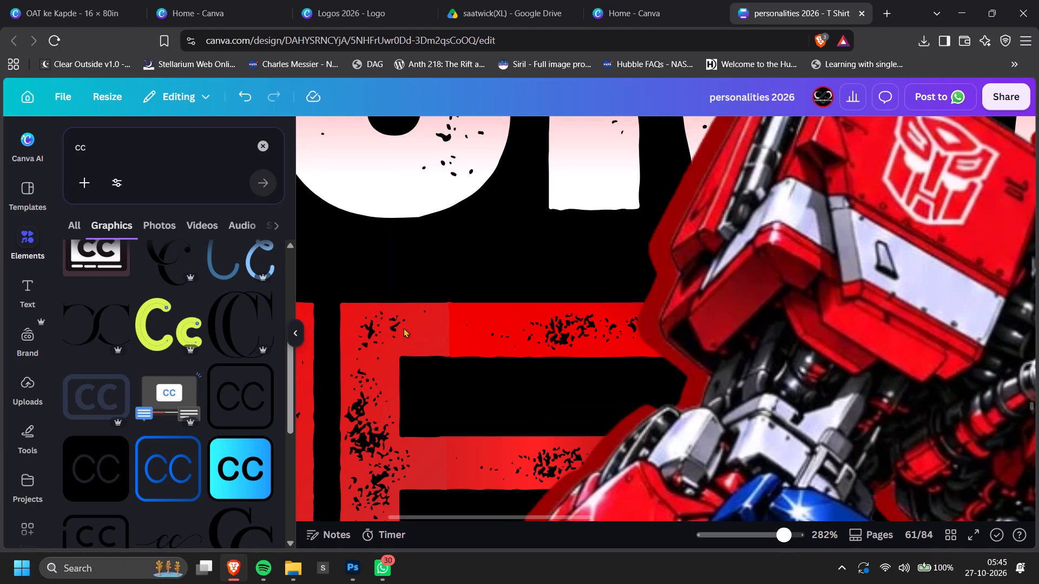
{"action": "left_click", "coordinate": [398, 335]}
{"action": "key", "text": "alt+1"}
{"action": "scroll", "coordinate": [165, 354], "scroll_direction": "down", "scroll_amount": 5}
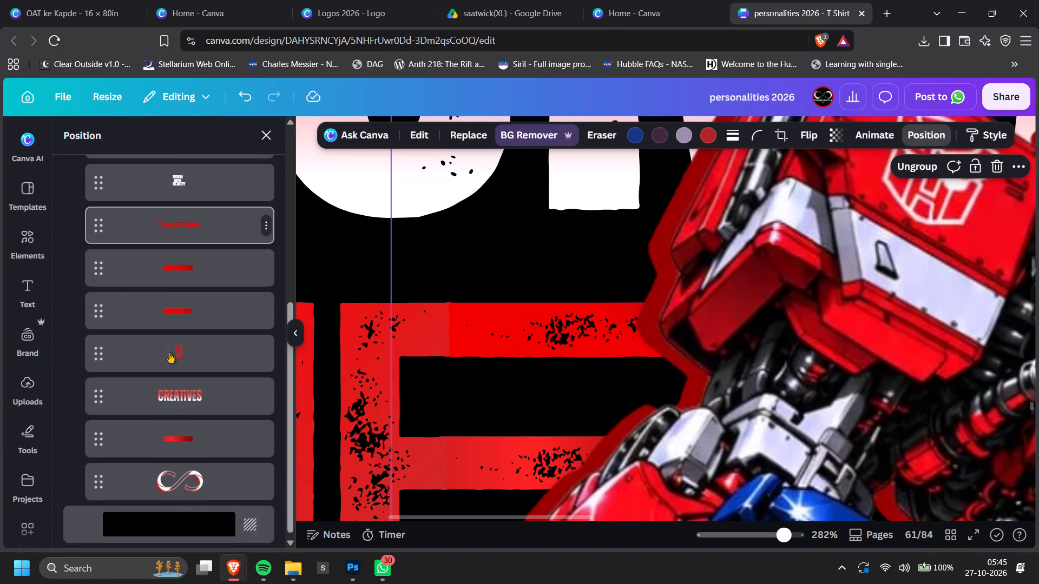
{"action": "left_click", "coordinate": [206, 261]}
{"action": "left_click", "coordinate": [569, 139]}
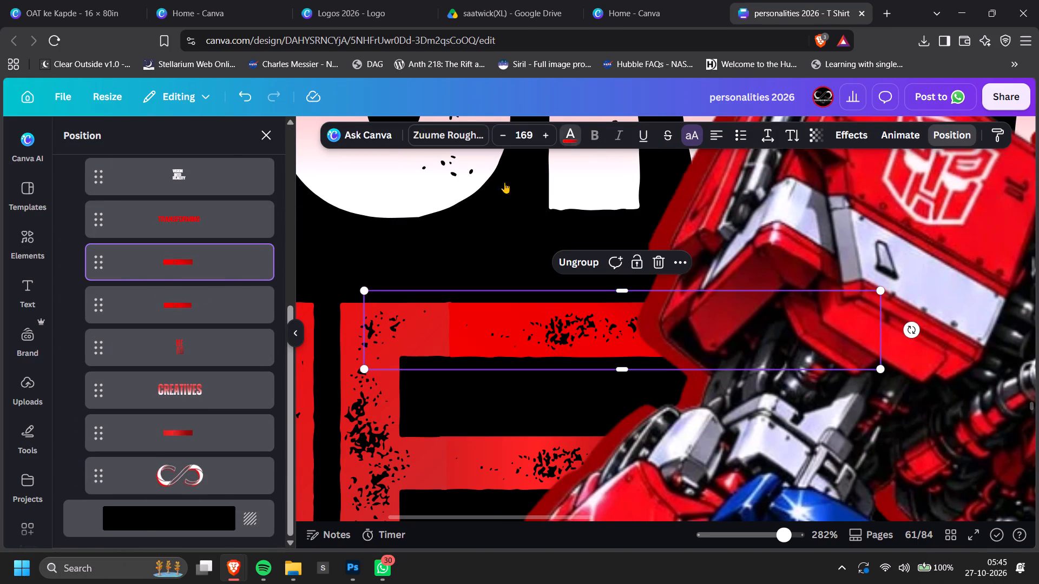
{"action": "left_click", "coordinate": [235, 327]}
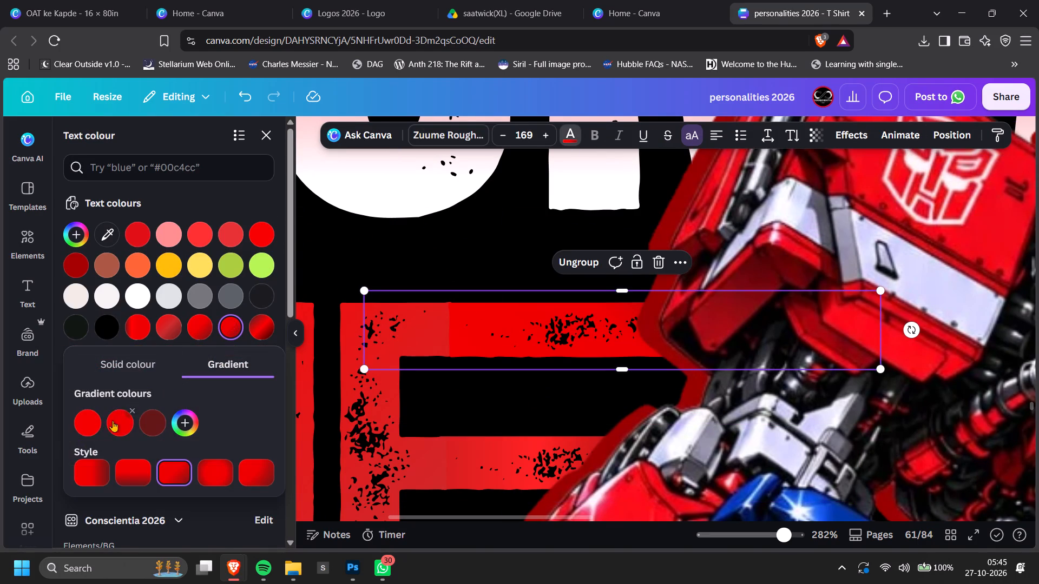
{"action": "left_click", "coordinate": [99, 421]}
{"action": "left_click", "coordinate": [69, 424]}
{"action": "left_click", "coordinate": [86, 426]}
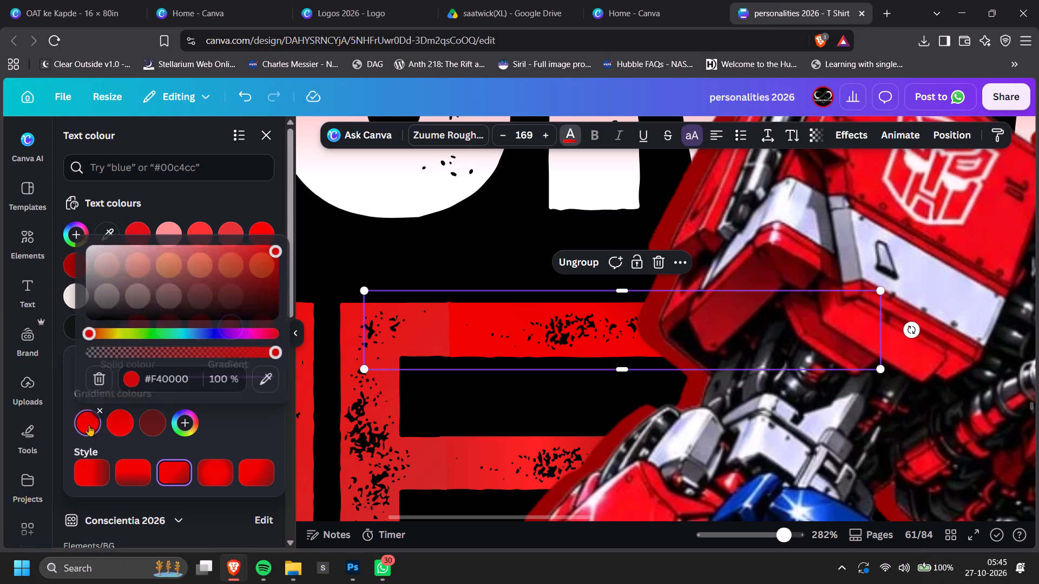
{"action": "left_click", "coordinate": [251, 260]}
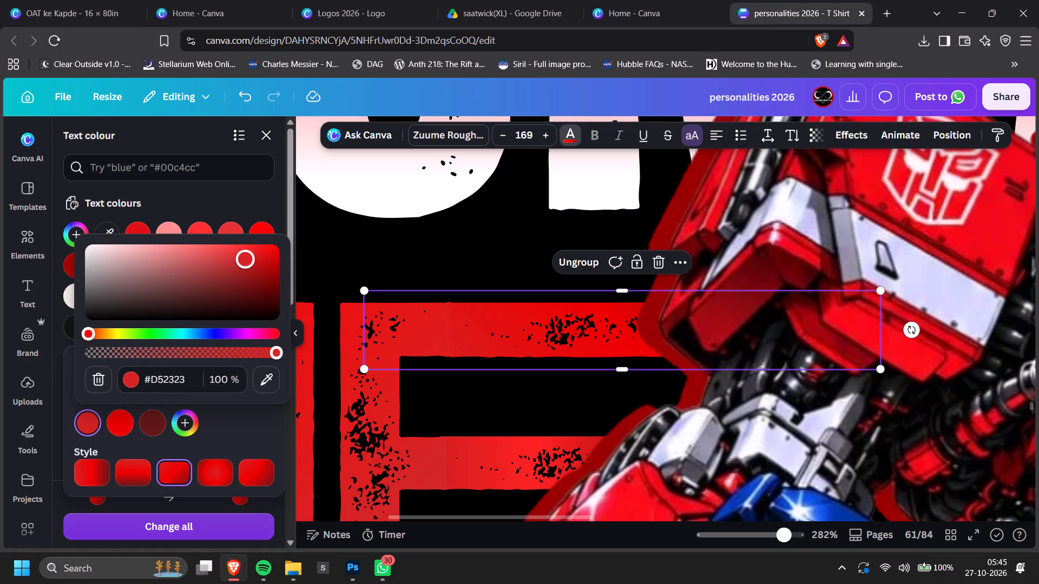
Set the first gradient colour of the text layer forming the bottom bar of the E in HEAD to about #C52828.
{"action": "scroll", "coordinate": [536, 329], "scroll_direction": "down", "scroll_amount": 2}
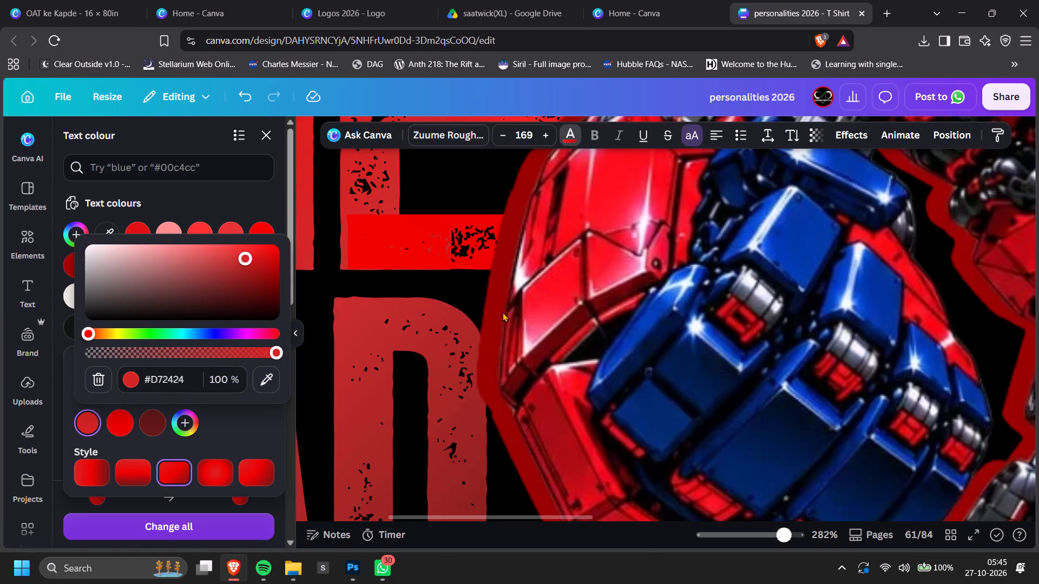
{"action": "key", "text": "alt+1"}
{"action": "left_click", "coordinate": [218, 201]}
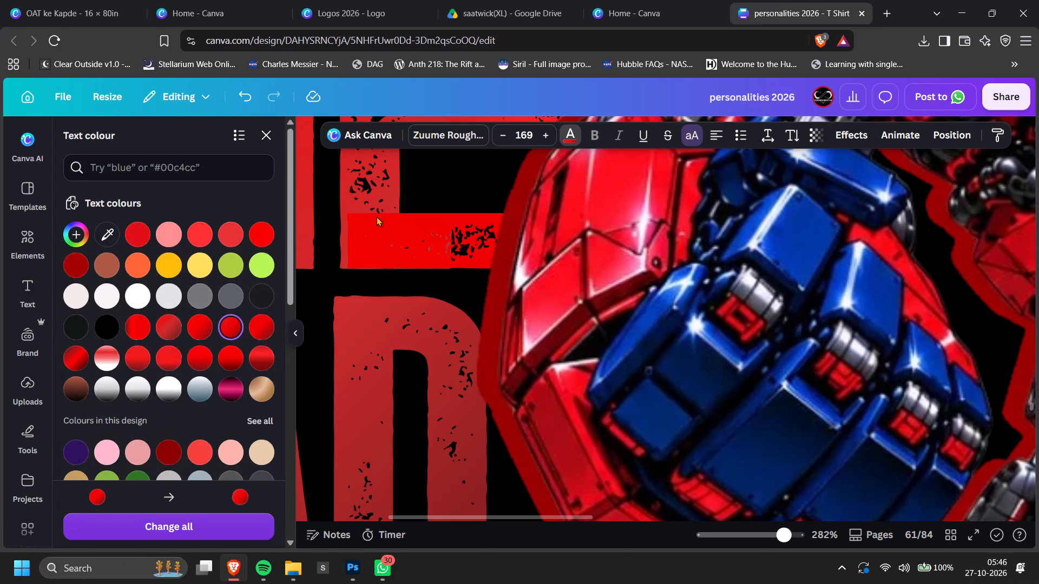
{"action": "left_click", "coordinate": [368, 229]}
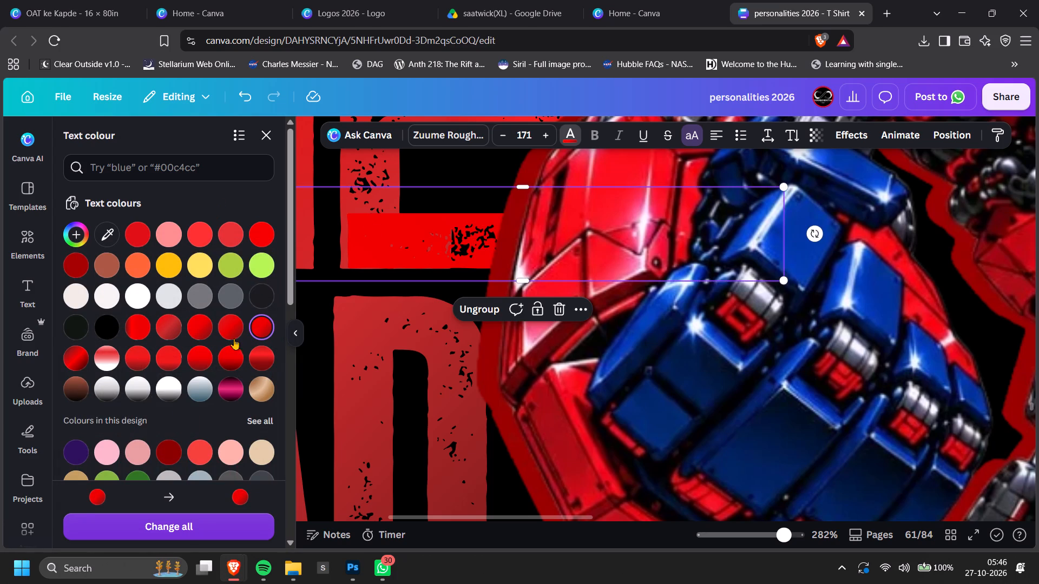
{"action": "left_click", "coordinate": [267, 315]}
{"action": "double_click", "coordinate": [264, 323]}
{"action": "left_click", "coordinate": [89, 419]}
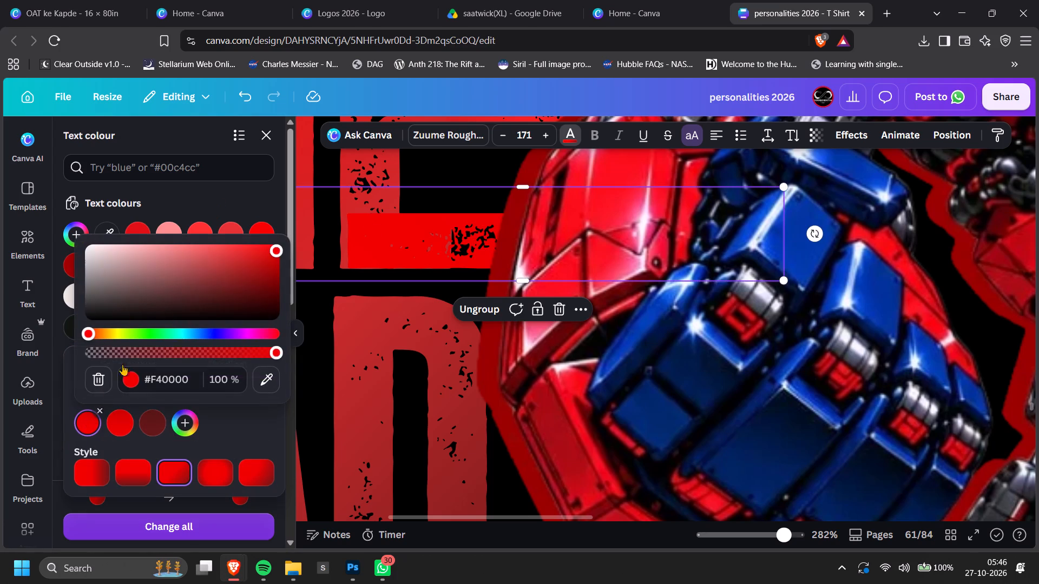
{"action": "left_click_drag", "start_coordinate": [263, 253], "coordinate": [262, 260]}
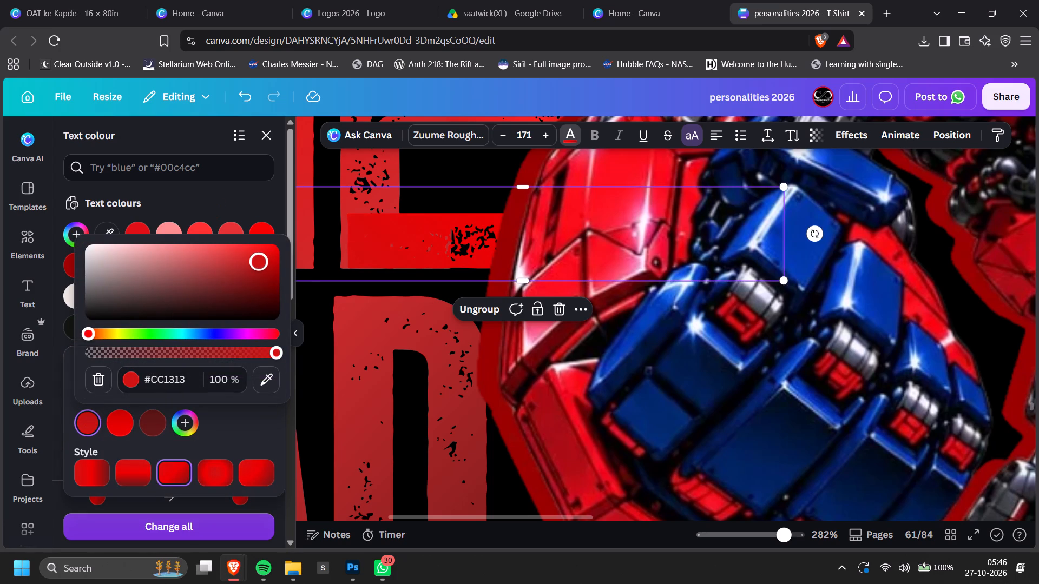
{"action": "left_click_drag", "start_coordinate": [262, 260], "coordinate": [252, 260]}
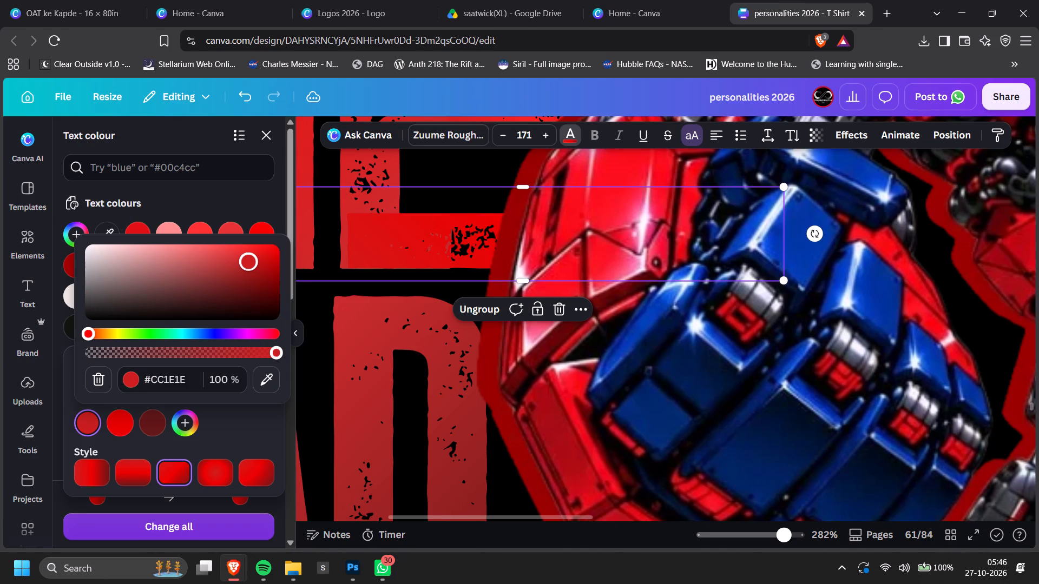
{"action": "left_click_drag", "start_coordinate": [252, 260], "coordinate": [249, 263]}
{"action": "left_click_drag", "start_coordinate": [249, 263], "coordinate": [240, 262]}
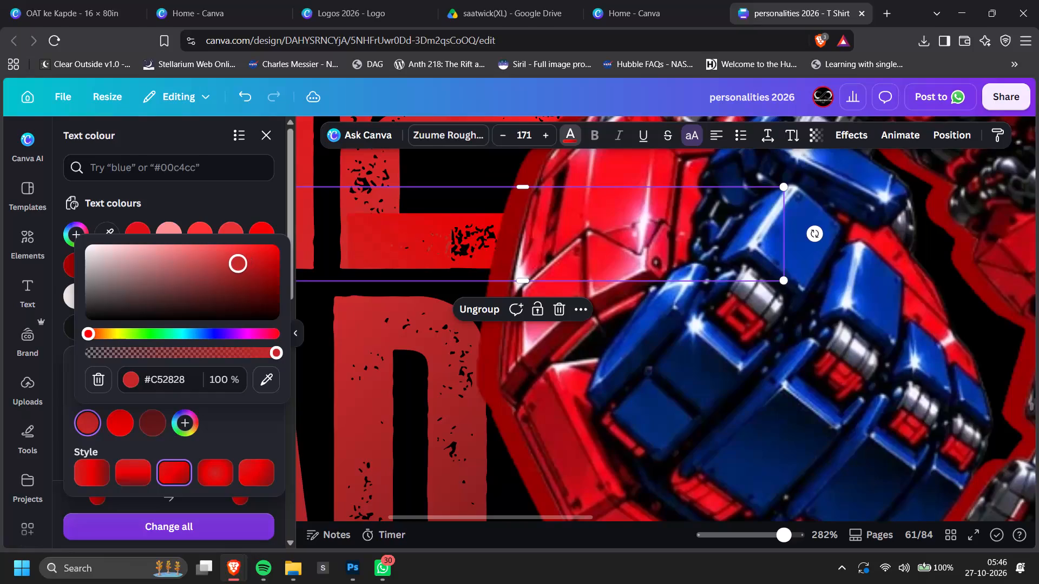
{"action": "left_click_drag", "start_coordinate": [240, 262], "coordinate": [236, 261]}
{"action": "scroll", "coordinate": [514, 294], "scroll_direction": "down", "scroll_amount": 3, "text": "ctrl"}
{"action": "left_click", "coordinate": [748, 294]}
{"action": "scroll", "coordinate": [751, 294], "scroll_direction": "down", "scroll_amount": 5, "text": "ctrl"}
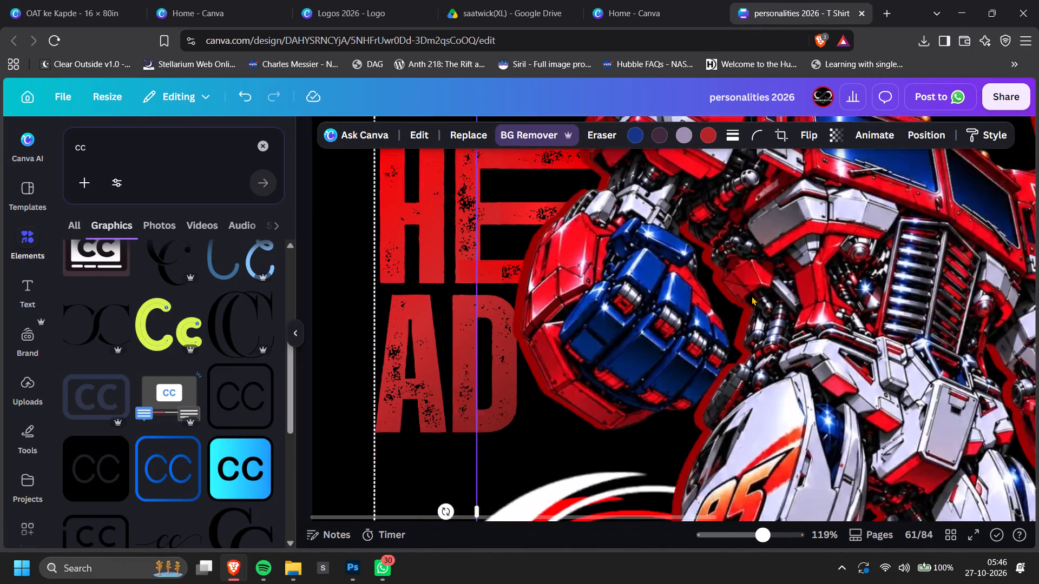
{"action": "scroll", "coordinate": [752, 296], "scroll_direction": "down", "scroll_amount": 1, "text": "ctrl"}
{"action": "left_click", "coordinate": [1010, 293]}
{"action": "left_click", "coordinate": [997, 300]}
Change the TRANSFORMING tagline text to a solid red of #F01F1F.
{"action": "scroll", "coordinate": [996, 300], "scroll_direction": "down", "scroll_amount": 2, "text": "ctrl"}
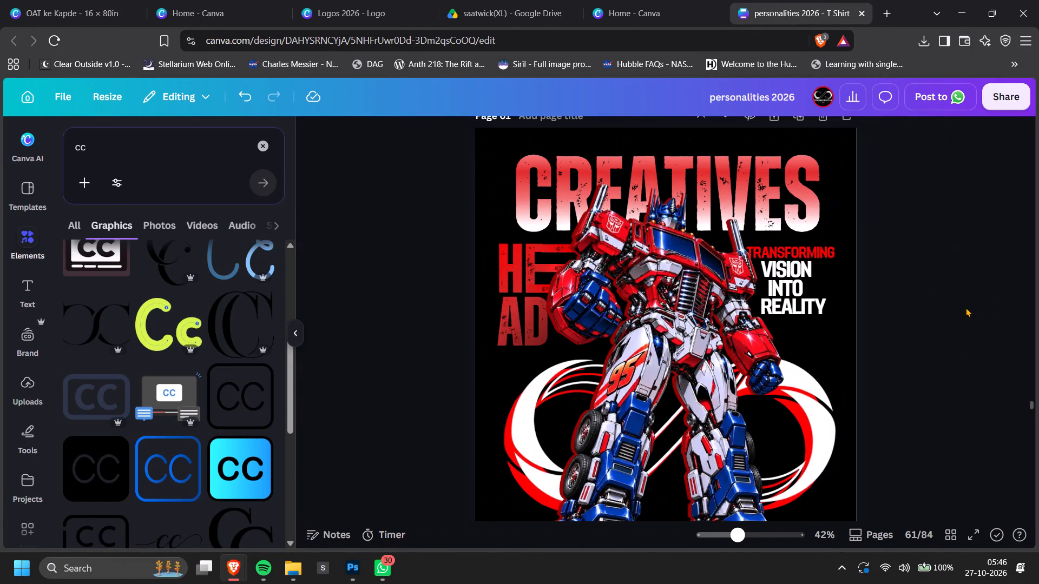
{"action": "left_click", "coordinate": [836, 247]}
{"action": "key", "text": "alt+1"}
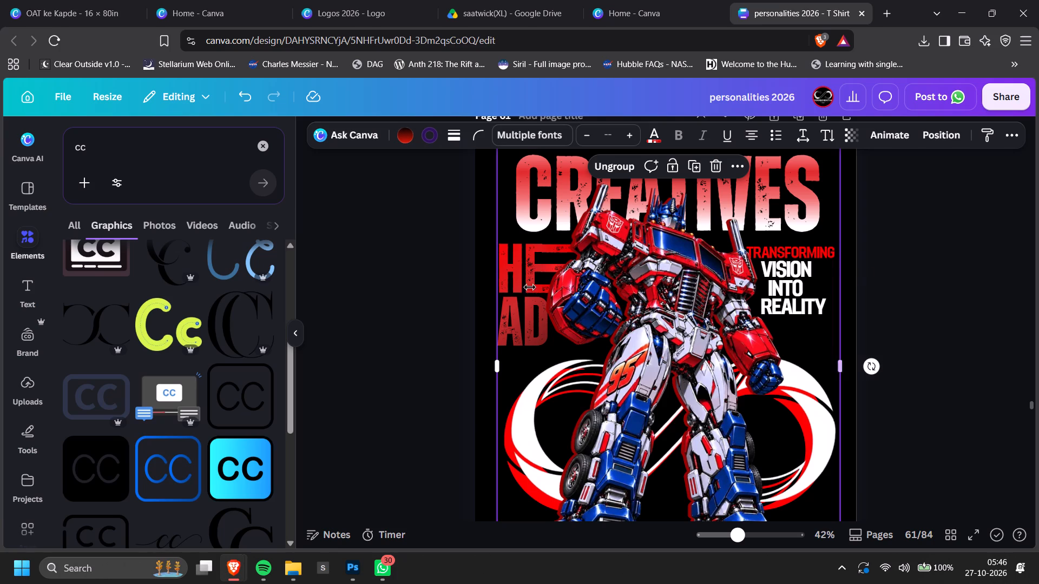
{"action": "scroll", "coordinate": [159, 309], "scroll_direction": "down", "scroll_amount": 10}
{"action": "scroll", "coordinate": [223, 313], "scroll_direction": "up", "scroll_amount": 3}
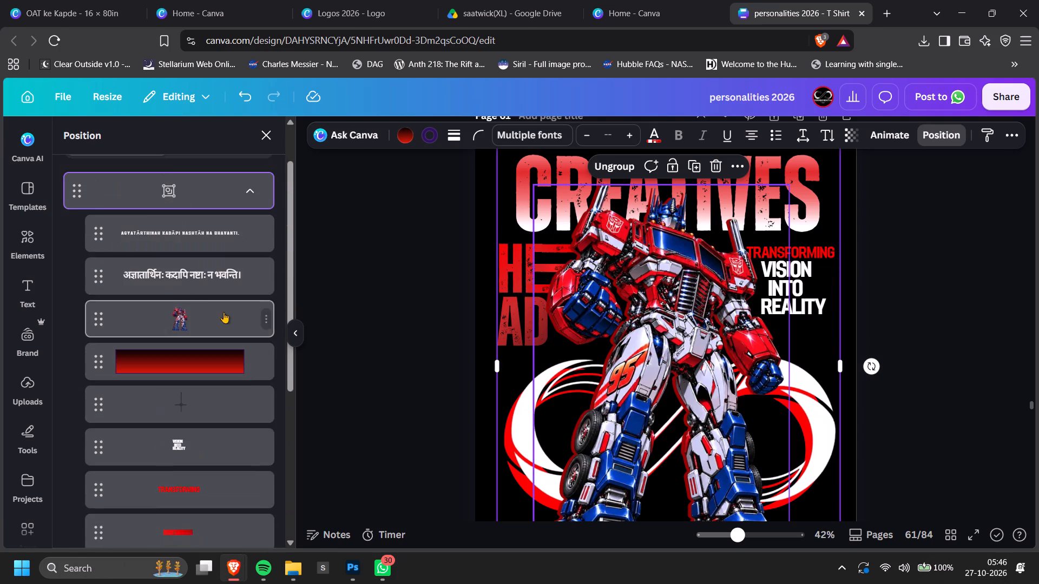
{"action": "scroll", "coordinate": [233, 377], "scroll_direction": "down", "scroll_amount": 2}
{"action": "left_click", "coordinate": [198, 295]}
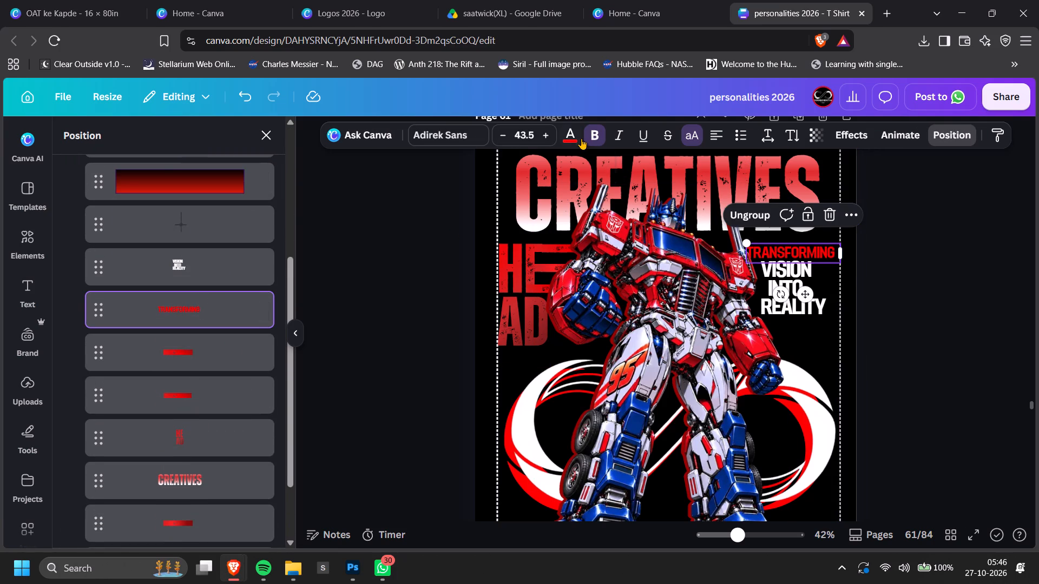
{"action": "left_click", "coordinate": [581, 138]}
{"action": "left_click", "coordinate": [229, 240]}
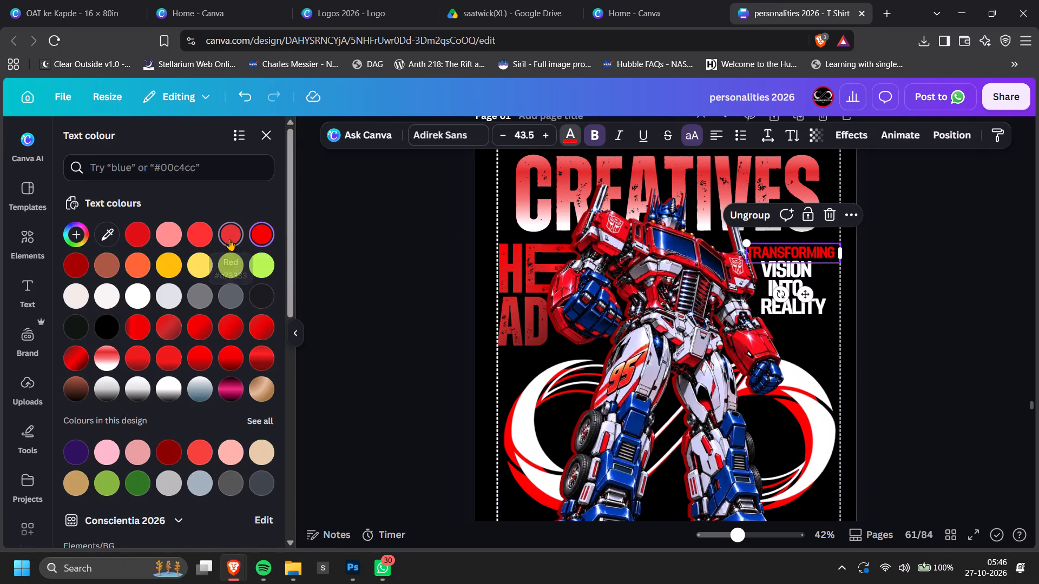
{"action": "left_click", "coordinate": [205, 240]}
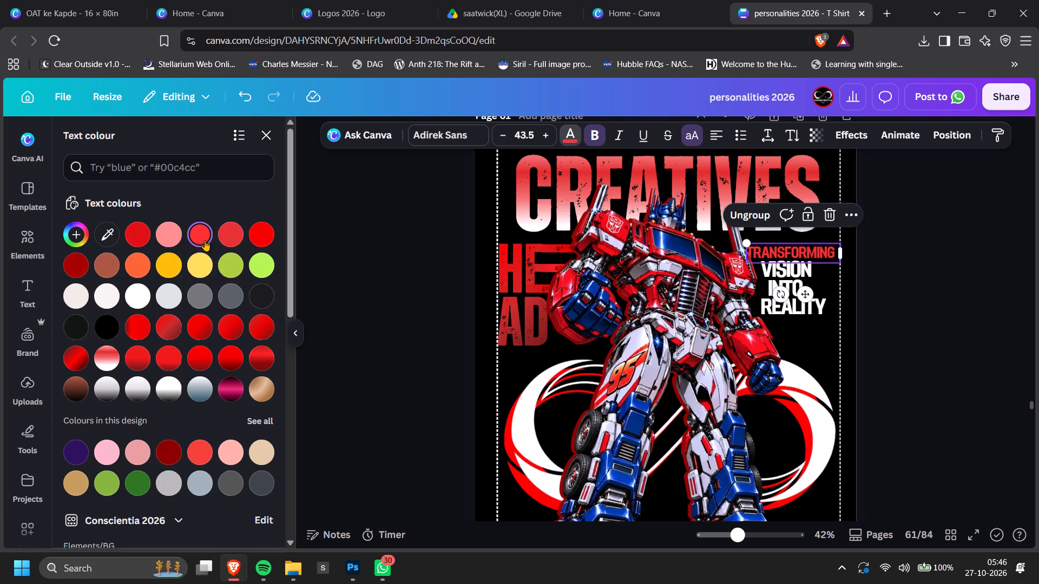
{"action": "left_click", "coordinate": [230, 236]}
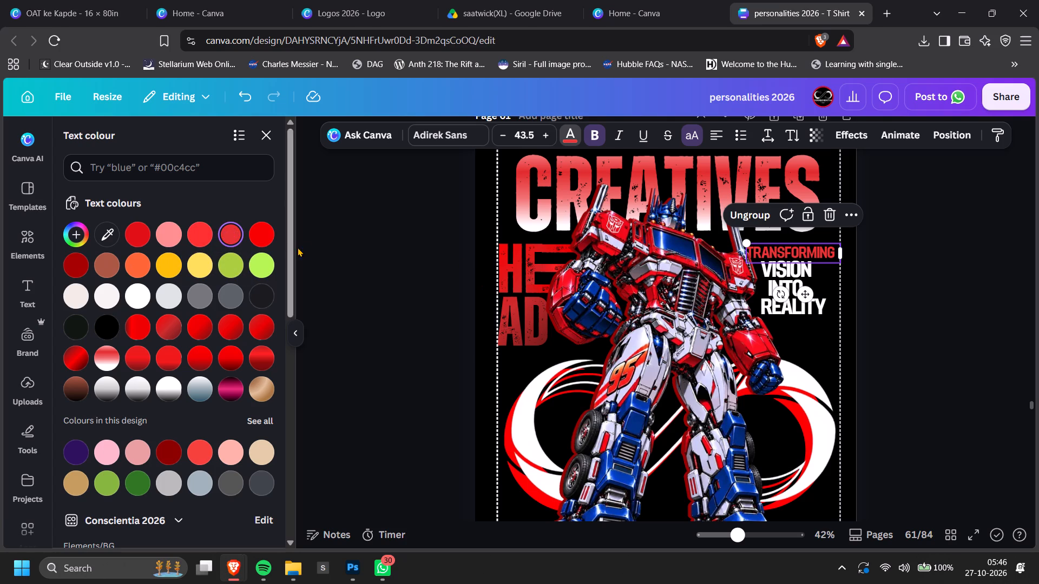
{"action": "left_click", "coordinate": [265, 239]}
{"action": "left_click", "coordinate": [264, 233]}
{"action": "left_click", "coordinate": [251, 299]}
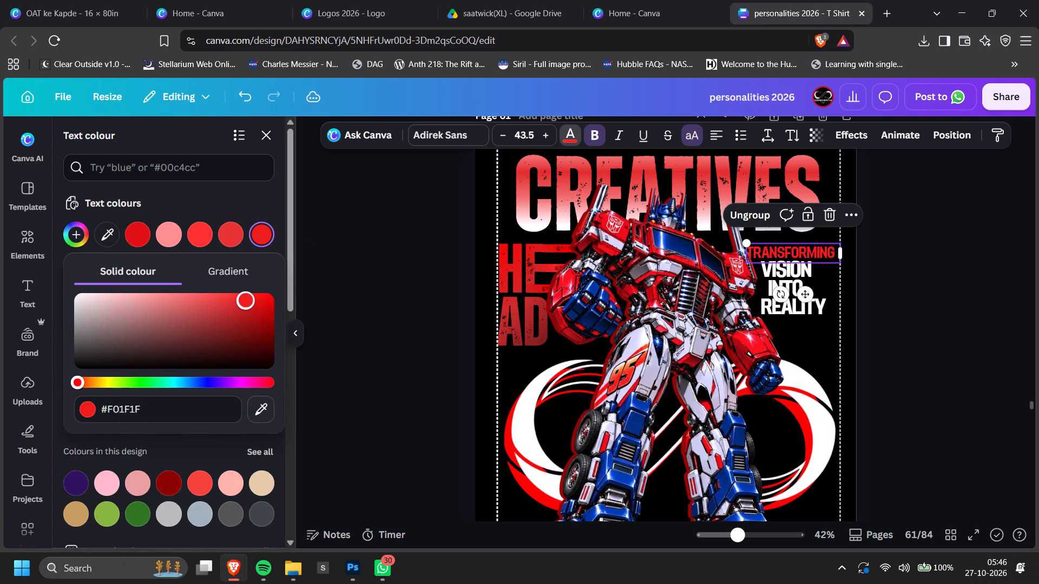
{"action": "double_click", "coordinate": [943, 274]}
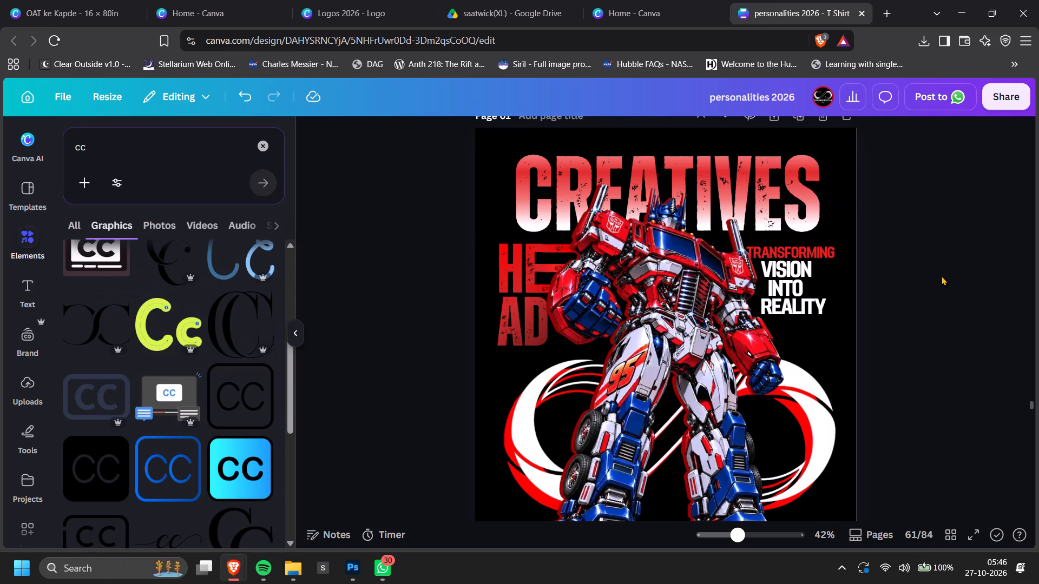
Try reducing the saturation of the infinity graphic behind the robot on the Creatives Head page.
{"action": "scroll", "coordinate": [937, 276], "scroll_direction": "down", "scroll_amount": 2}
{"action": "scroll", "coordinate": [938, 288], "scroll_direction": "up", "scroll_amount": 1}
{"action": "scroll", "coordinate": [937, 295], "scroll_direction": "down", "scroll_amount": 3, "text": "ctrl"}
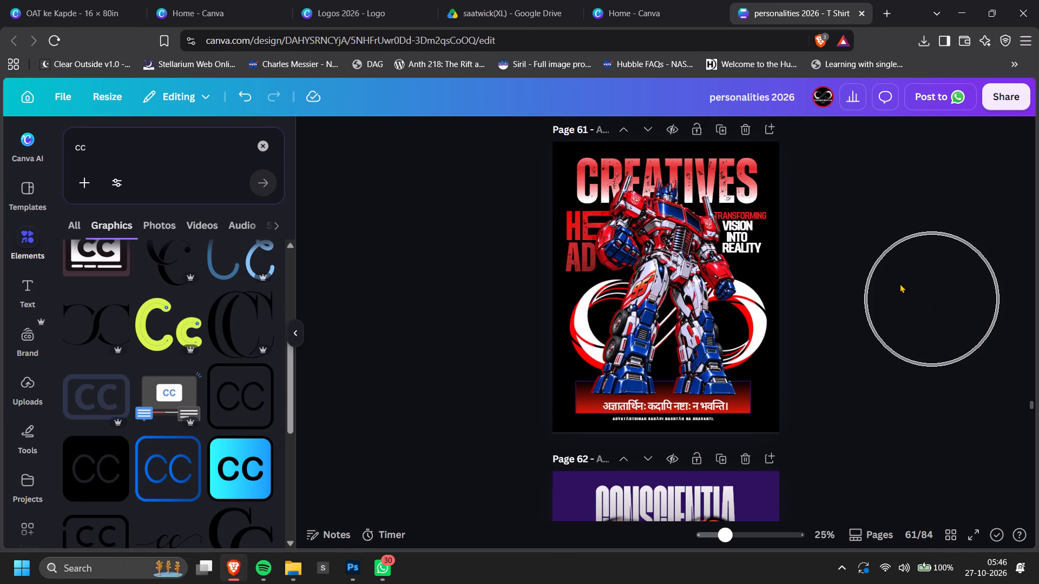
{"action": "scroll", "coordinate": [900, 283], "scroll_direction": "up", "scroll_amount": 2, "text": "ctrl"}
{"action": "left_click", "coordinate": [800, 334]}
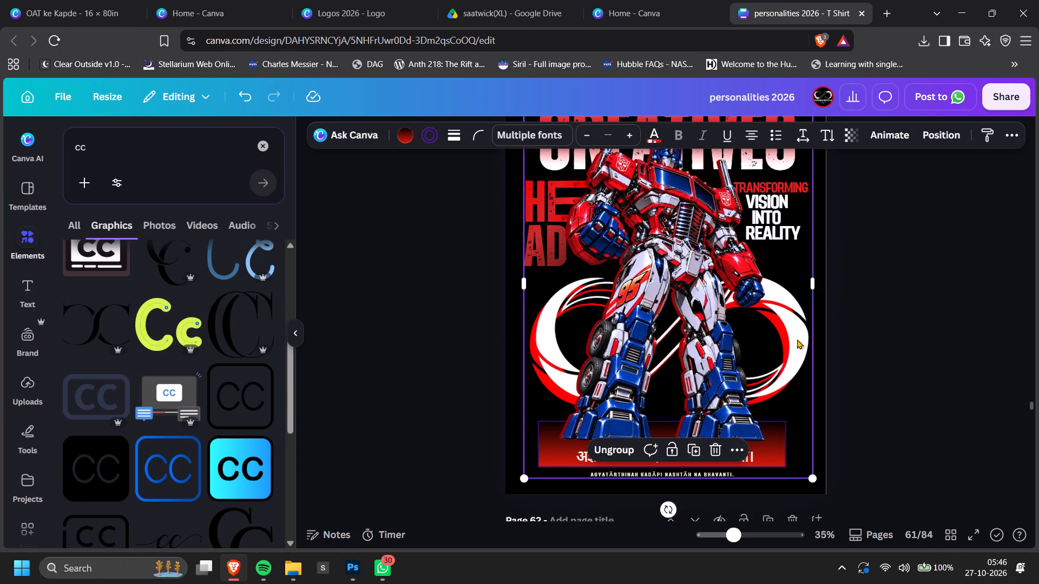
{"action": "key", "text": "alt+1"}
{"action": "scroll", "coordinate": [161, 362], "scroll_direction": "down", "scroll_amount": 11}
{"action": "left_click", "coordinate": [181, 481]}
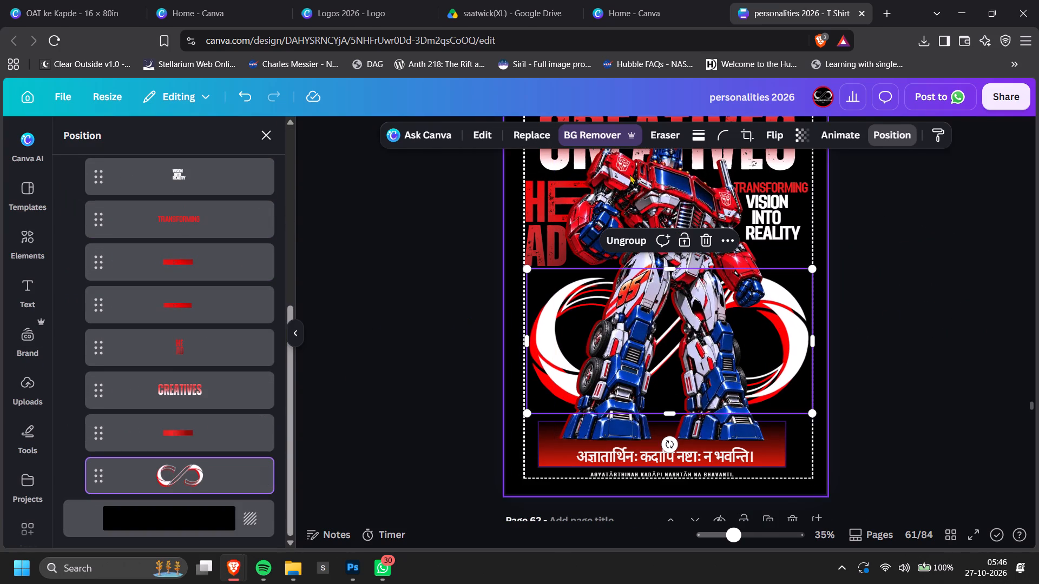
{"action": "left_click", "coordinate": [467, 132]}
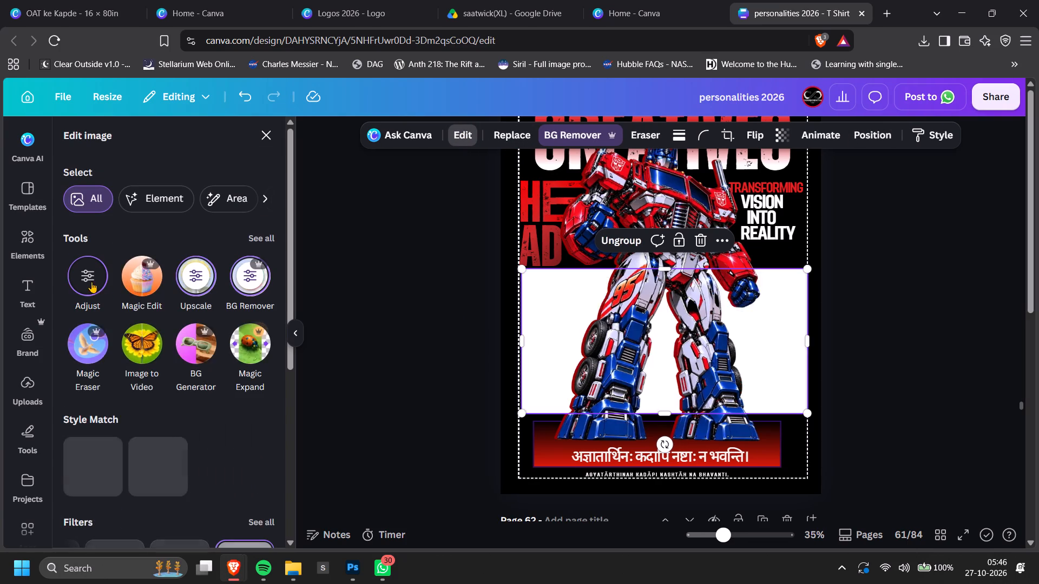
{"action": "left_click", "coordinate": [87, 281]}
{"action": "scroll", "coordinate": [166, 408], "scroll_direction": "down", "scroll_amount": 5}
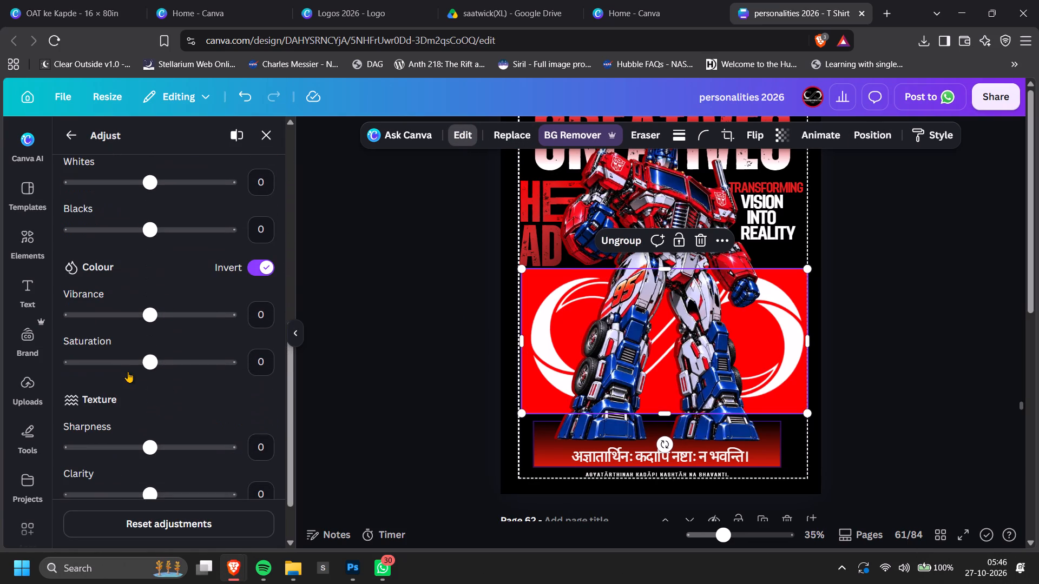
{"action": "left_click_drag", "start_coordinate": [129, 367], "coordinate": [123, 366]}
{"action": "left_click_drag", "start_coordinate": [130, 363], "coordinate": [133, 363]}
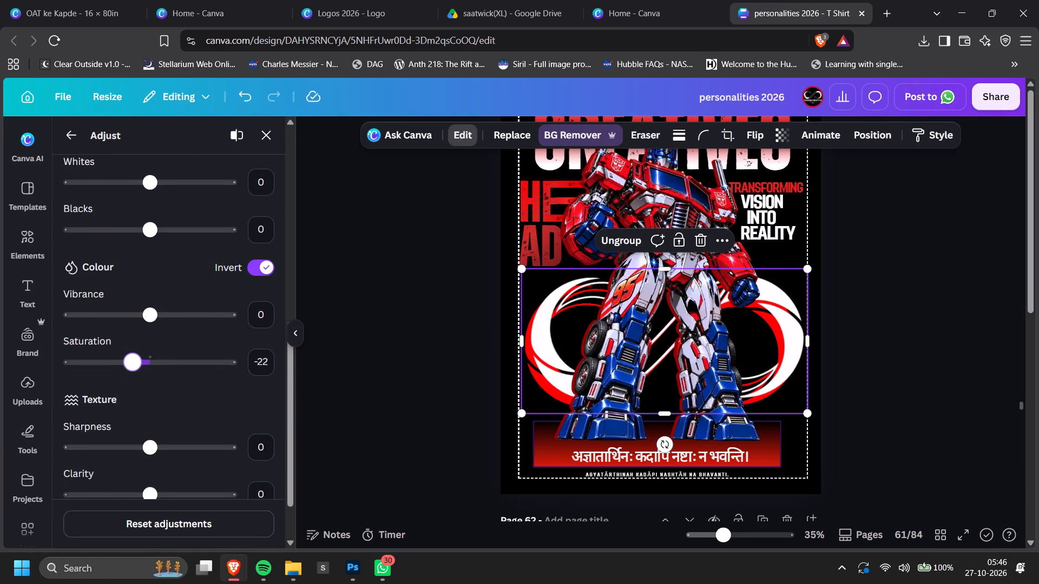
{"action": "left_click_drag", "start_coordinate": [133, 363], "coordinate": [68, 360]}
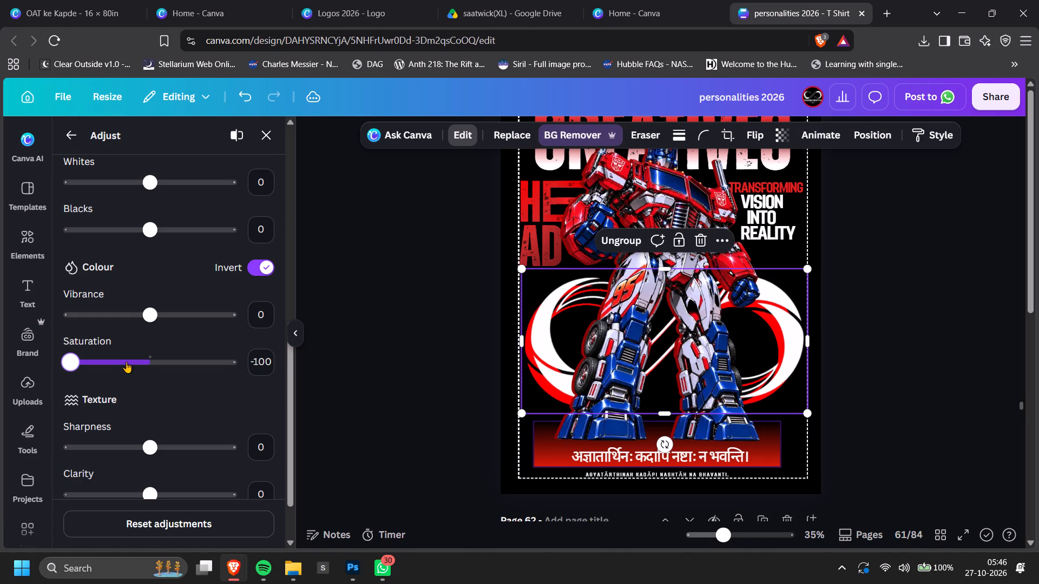
Set the saturation of the infinity graphic behind the robot to -26 and deselect it.
{"action": "left_click_drag", "start_coordinate": [126, 362], "coordinate": [146, 368]}
{"action": "left_click", "coordinate": [146, 369]}
{"action": "scroll", "coordinate": [151, 370], "scroll_direction": "up", "scroll_amount": 4}
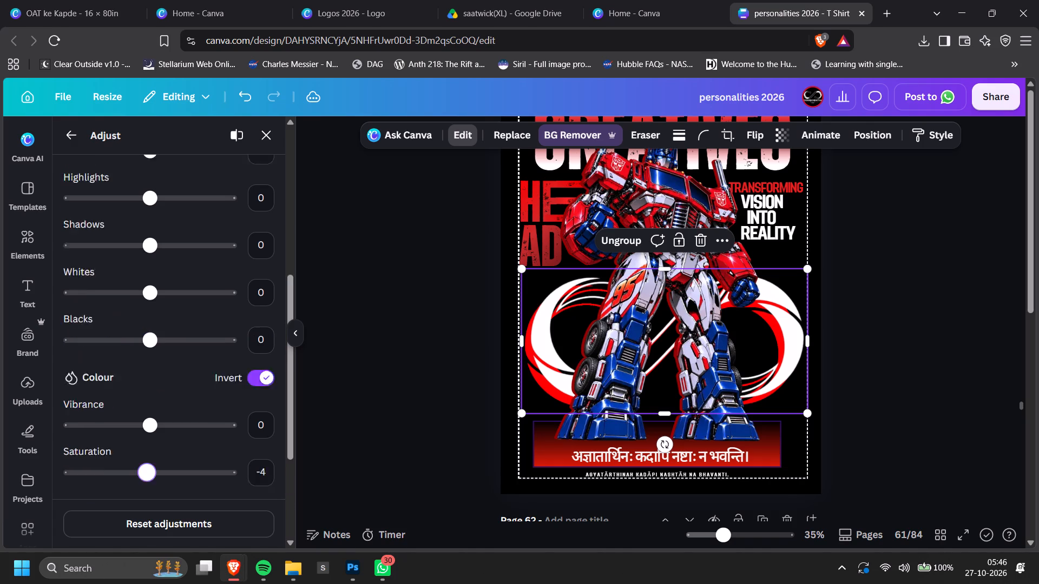
{"action": "scroll", "coordinate": [151, 370], "scroll_direction": "down", "scroll_amount": 3}
{"action": "left_click_drag", "start_coordinate": [126, 449], "coordinate": [124, 450]}
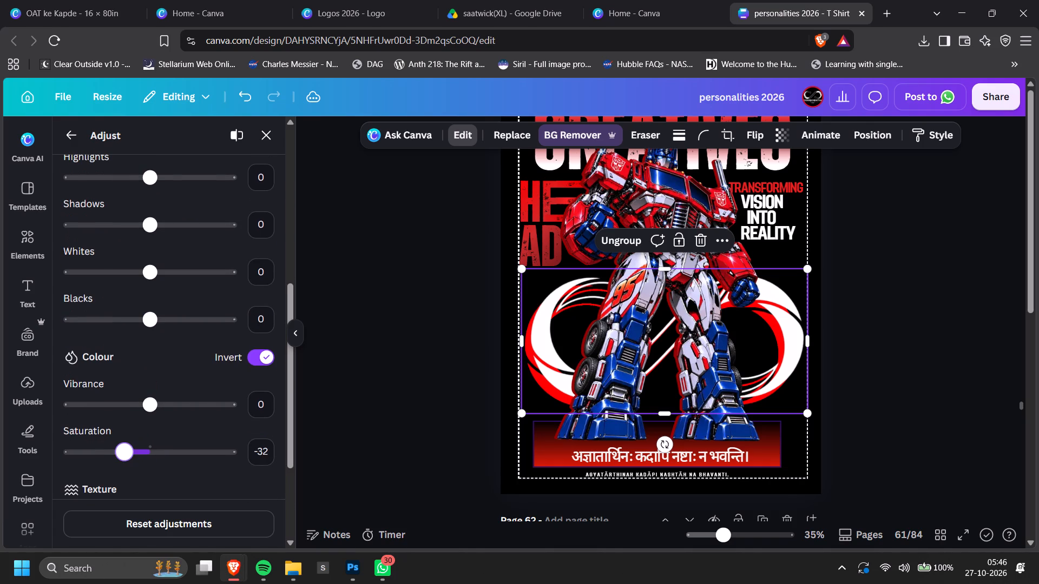
{"action": "left_click_drag", "start_coordinate": [124, 450], "coordinate": [129, 454]}
{"action": "double_click", "coordinate": [904, 340]}
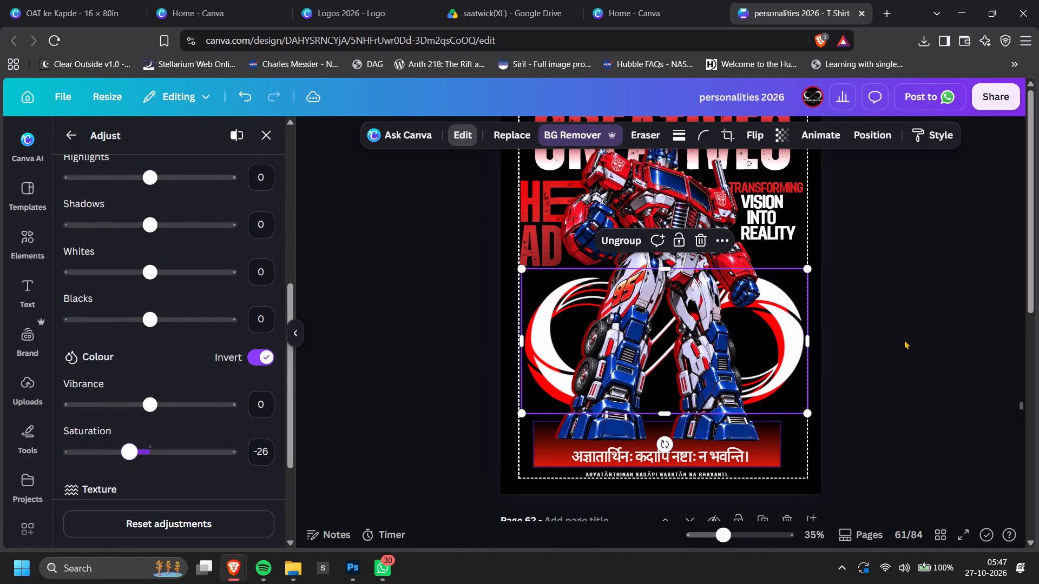
{"action": "left_click", "coordinate": [904, 340]}
{"action": "scroll", "coordinate": [908, 345], "scroll_direction": "down", "scroll_amount": 2, "text": "ctrl"}
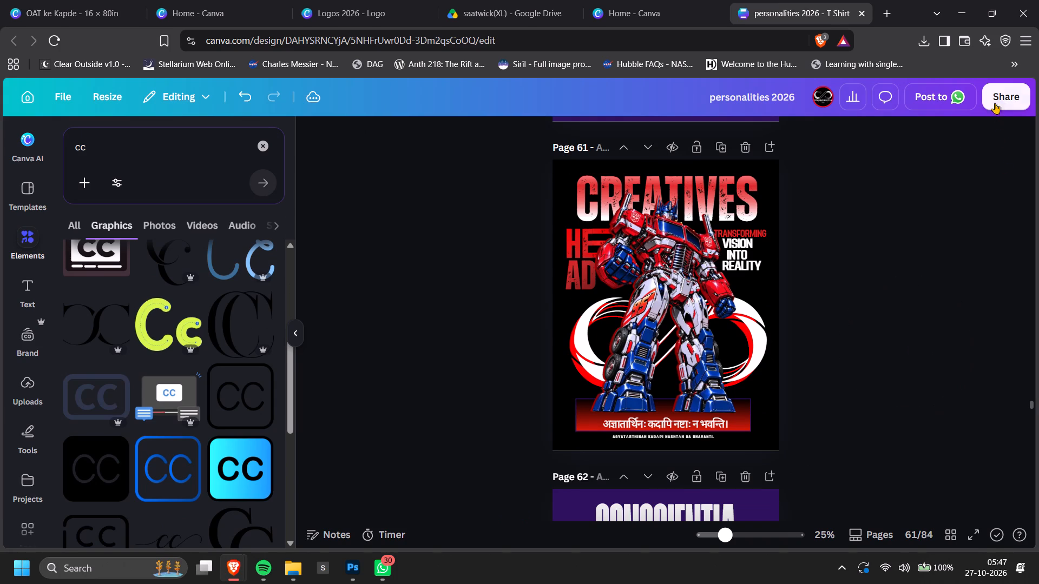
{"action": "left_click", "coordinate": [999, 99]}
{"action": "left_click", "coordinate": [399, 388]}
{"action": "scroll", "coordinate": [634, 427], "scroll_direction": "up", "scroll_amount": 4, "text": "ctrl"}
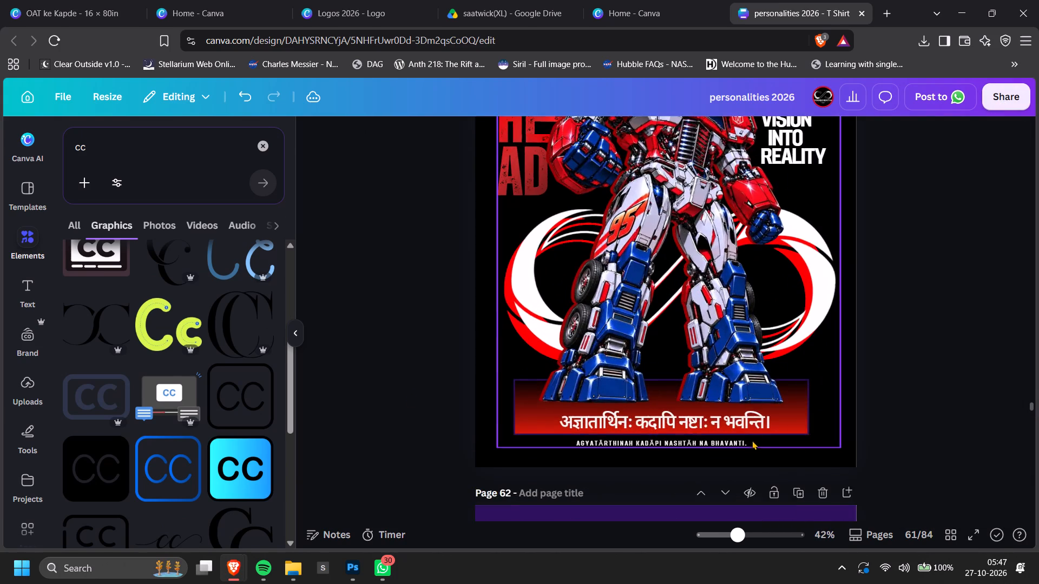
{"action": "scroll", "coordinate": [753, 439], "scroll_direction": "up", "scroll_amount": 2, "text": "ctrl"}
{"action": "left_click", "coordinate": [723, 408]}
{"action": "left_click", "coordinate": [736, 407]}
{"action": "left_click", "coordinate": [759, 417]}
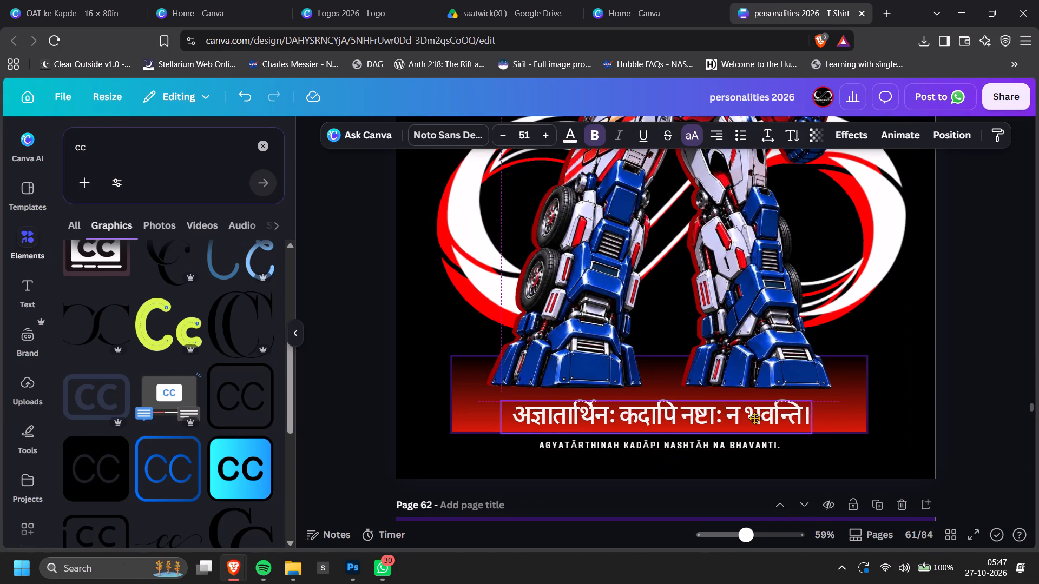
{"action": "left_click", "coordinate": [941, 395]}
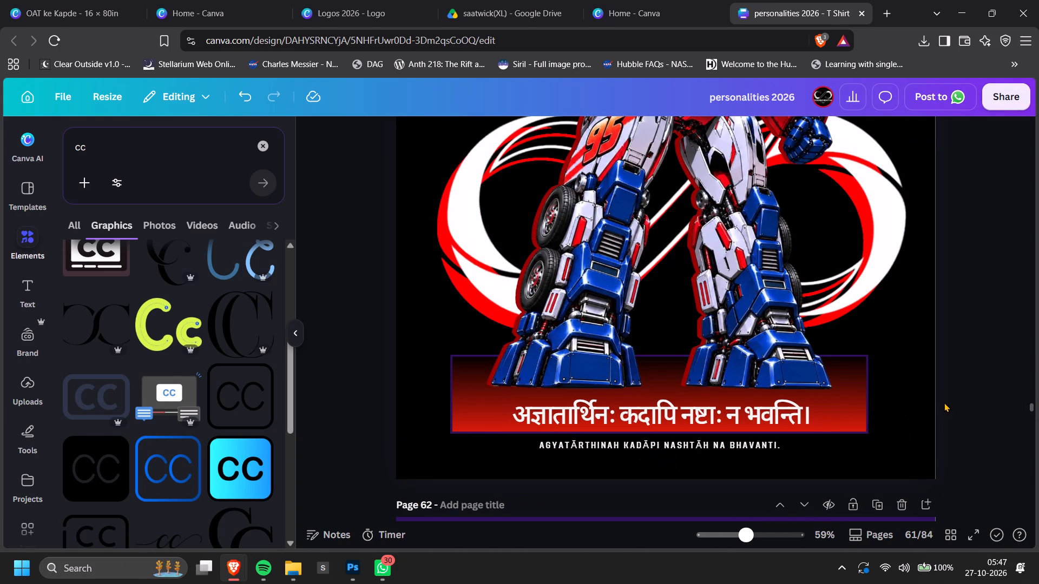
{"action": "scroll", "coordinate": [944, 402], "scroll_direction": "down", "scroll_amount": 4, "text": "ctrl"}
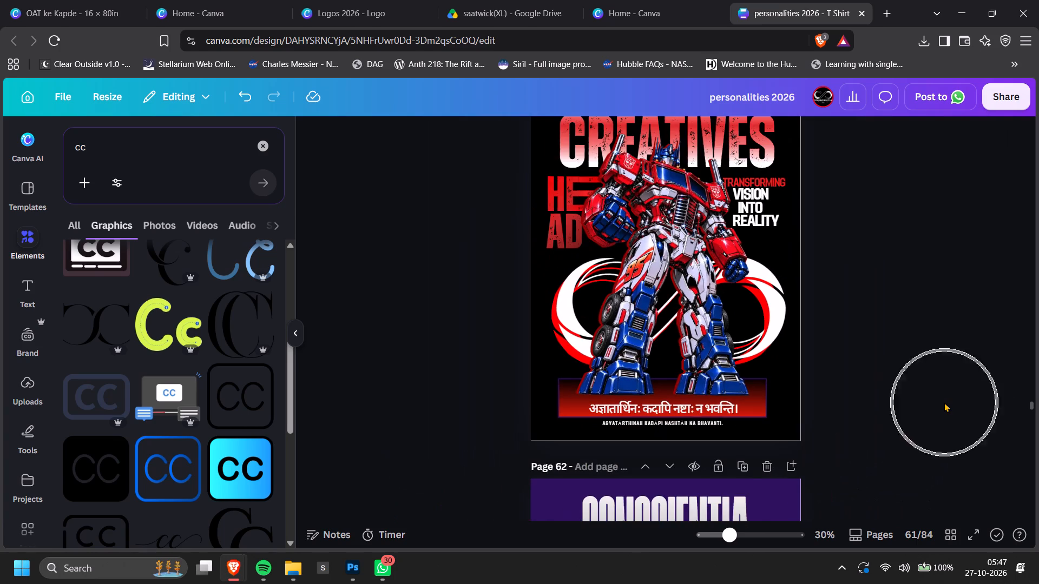
Ungroup the artwork on page 61 so its text, gradient box and robot can be positioned separately.
{"action": "scroll", "coordinate": [676, 449], "scroll_direction": "up", "scroll_amount": 7, "text": "ctrl"}
{"action": "left_click", "coordinate": [677, 350]}
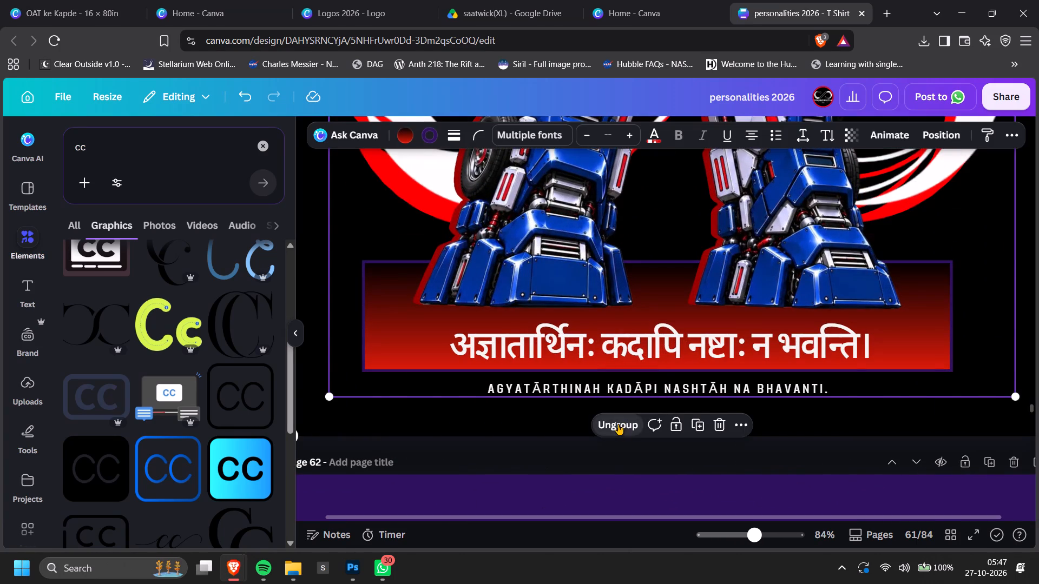
{"action": "left_click", "coordinate": [619, 423]}
{"action": "left_click", "coordinate": [794, 454]}
Align the Sanskrit line and the AGYATĀRTHINAH KADĀPI NASHTĀH NA BHAVANTI line below it to the horizontal centre of the page.
{"action": "left_click", "coordinate": [770, 357]}
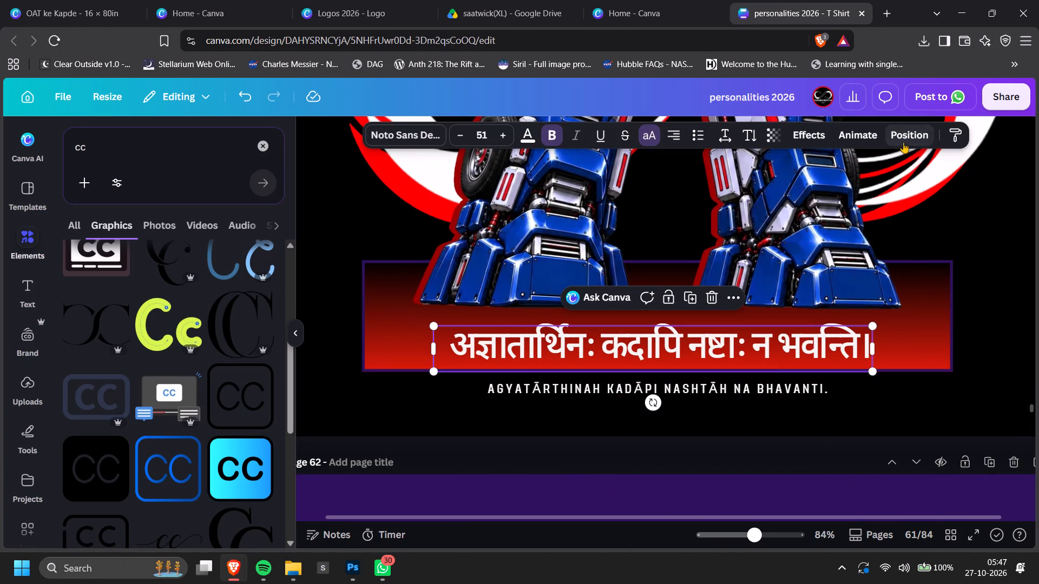
{"action": "left_click", "coordinate": [930, 131]}
{"action": "left_click", "coordinate": [129, 178]}
{"action": "left_click", "coordinate": [220, 333]}
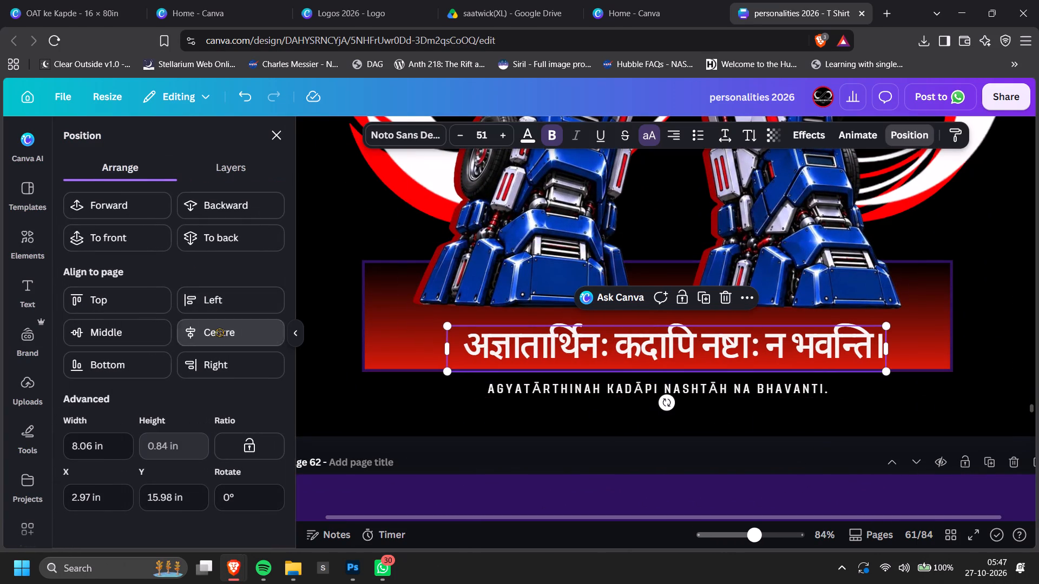
{"action": "left_click", "coordinate": [528, 388]}
{"action": "left_click", "coordinate": [253, 328]}
Align the red gradient rectangle behind the Sanskrit text and the robot image to the horizontal centre of the page.
{"action": "left_click", "coordinate": [398, 302]}
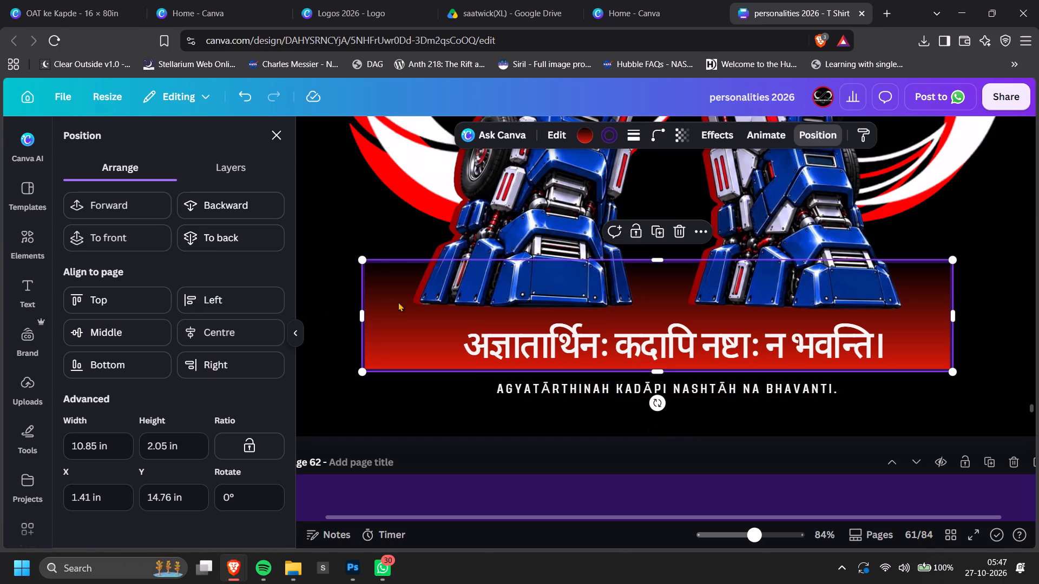
{"action": "left_click", "coordinate": [221, 329]}
{"action": "left_click", "coordinate": [540, 222]}
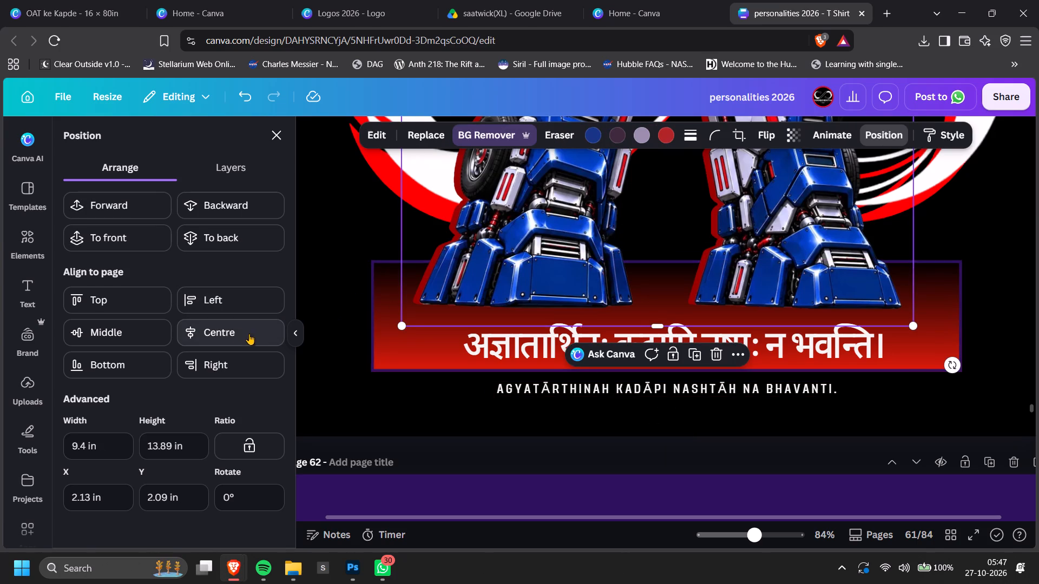
{"action": "left_click", "coordinate": [240, 334]}
{"action": "scroll", "coordinate": [251, 329], "scroll_direction": "down", "scroll_amount": 4, "text": "ctrl"}
{"action": "left_click", "coordinate": [819, 78]}
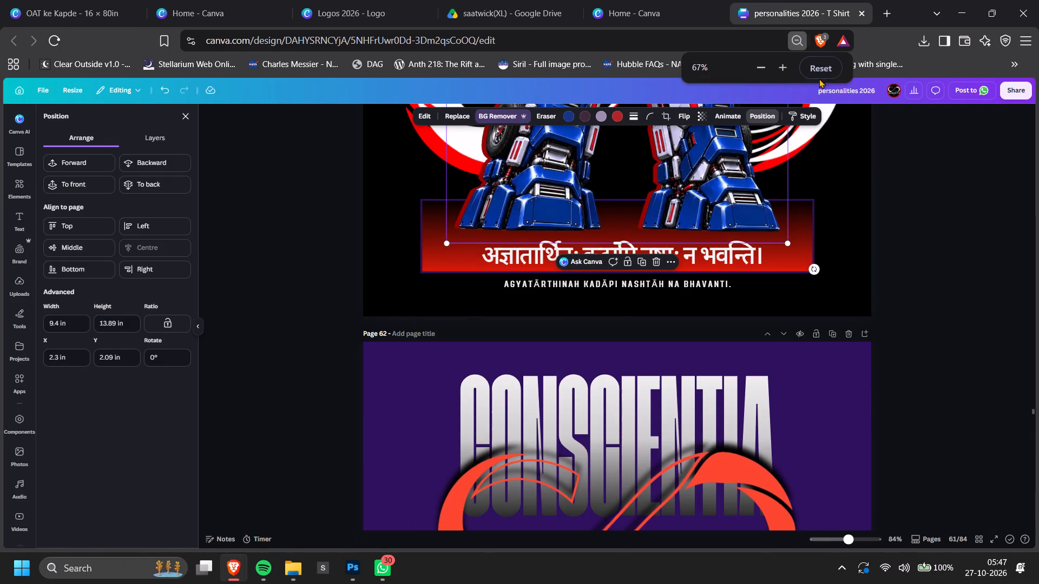
Centre the CREATIVES title horizontally on page 61.
{"action": "scroll", "coordinate": [745, 302], "scroll_direction": "down", "scroll_amount": 6, "text": "ctrl"}
{"action": "left_click", "coordinate": [936, 318]}
{"action": "scroll", "coordinate": [936, 318], "scroll_direction": "up", "scroll_amount": 2}
{"action": "left_click", "coordinate": [936, 318]}
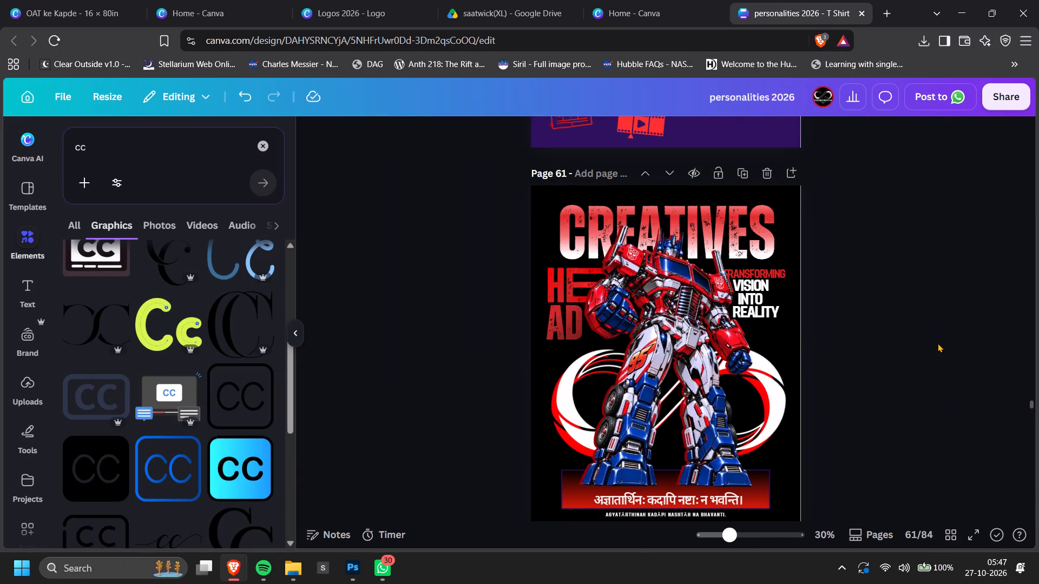
{"action": "scroll", "coordinate": [942, 369], "scroll_direction": "down", "scroll_amount": 1, "text": "ctrl"}
{"action": "scroll", "coordinate": [942, 369], "scroll_direction": "down", "scroll_amount": 1}
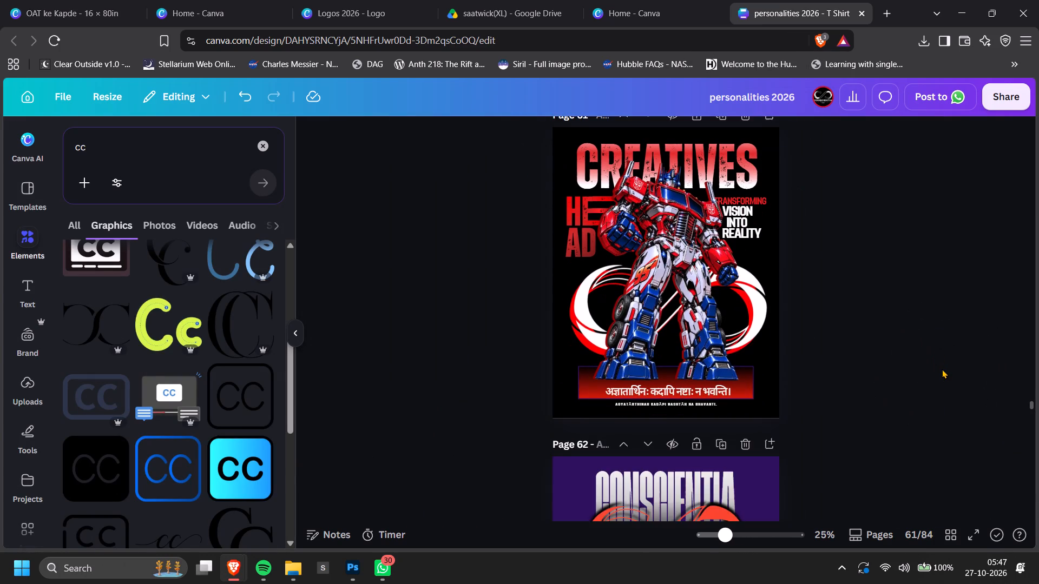
{"action": "scroll", "coordinate": [942, 369], "scroll_direction": "up", "scroll_amount": 1}
{"action": "left_click", "coordinate": [643, 234]}
{"action": "left_click", "coordinate": [897, 133]}
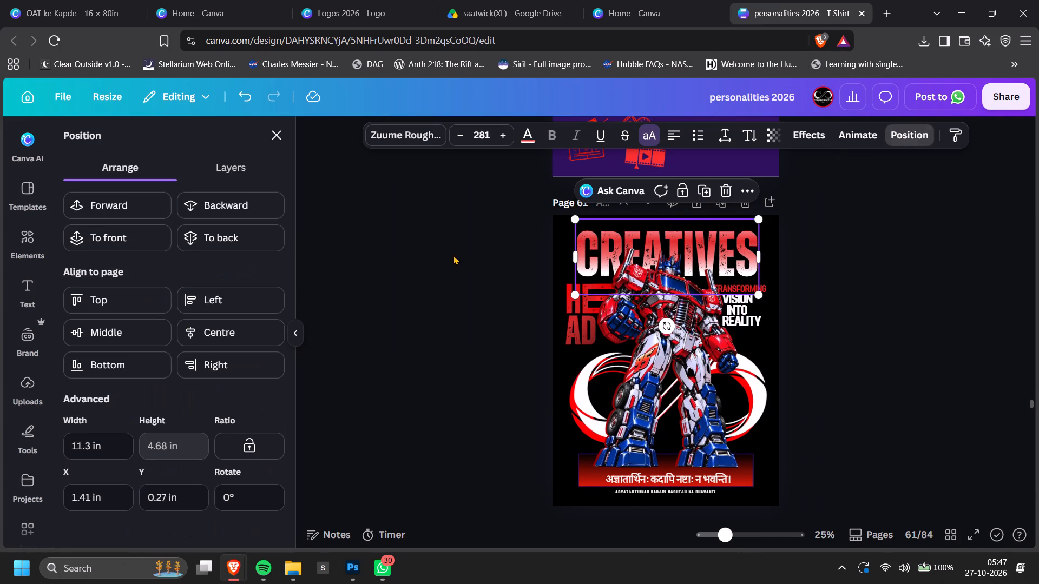
{"action": "left_click", "coordinate": [233, 331]}
Centre the infinity graphic behind the robot horizontally on the page.
{"action": "left_click", "coordinate": [576, 319]}
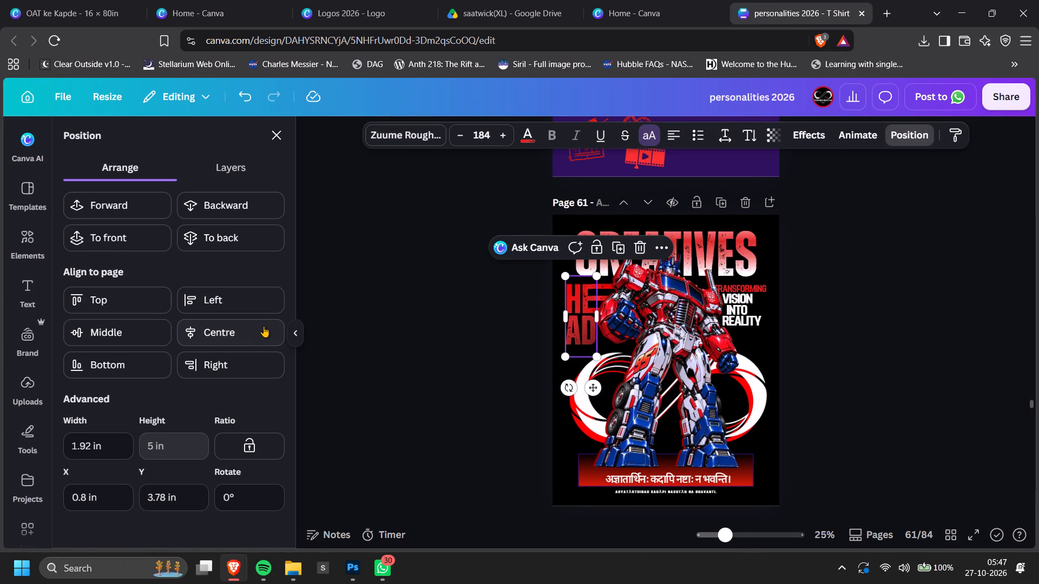
{"action": "left_click", "coordinate": [873, 306]}
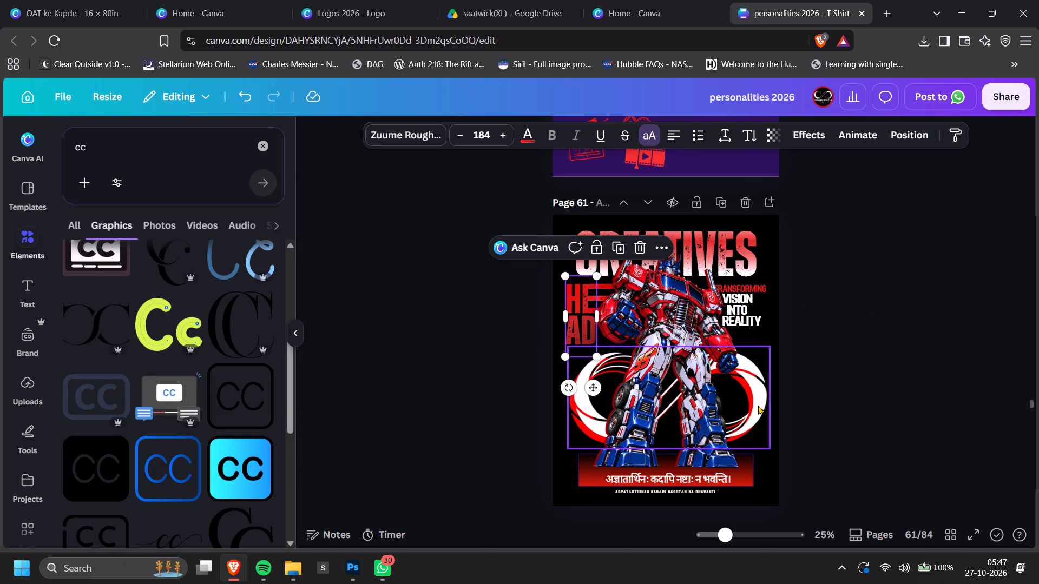
{"action": "left_click", "coordinate": [763, 403]}
{"action": "left_click", "coordinate": [839, 135]}
{"action": "left_click", "coordinate": [236, 342]}
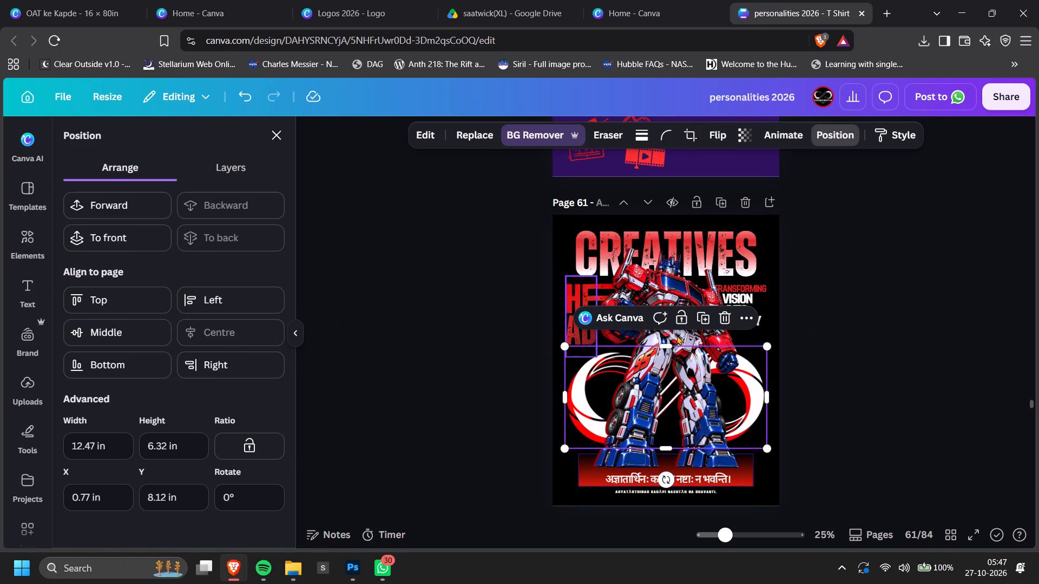
{"action": "double_click", "coordinate": [887, 321]}
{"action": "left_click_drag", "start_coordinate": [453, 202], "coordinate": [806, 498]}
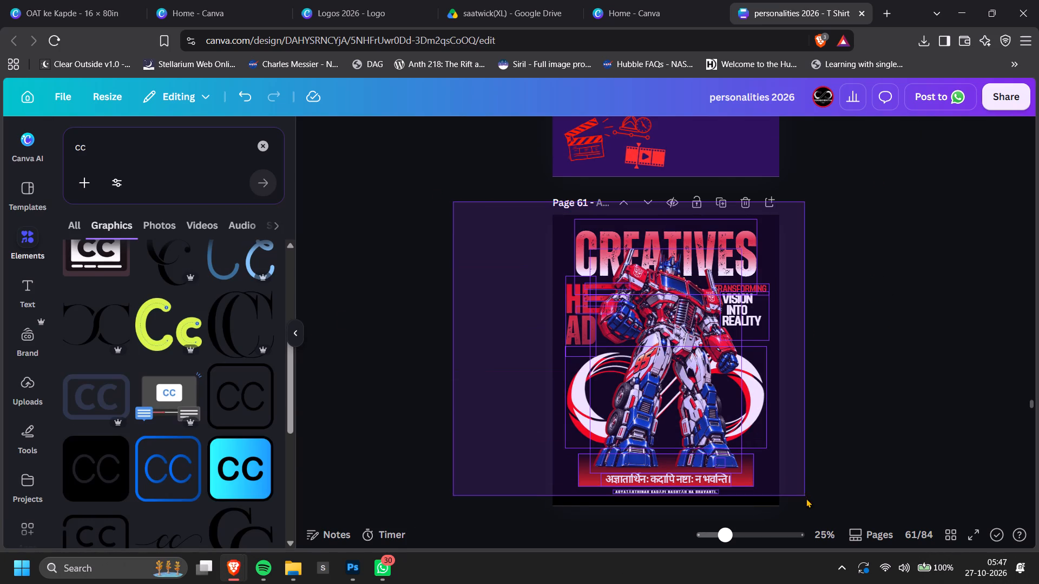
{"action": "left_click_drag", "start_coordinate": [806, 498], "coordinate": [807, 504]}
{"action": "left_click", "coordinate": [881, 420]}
Enlarge the AGYATĀRTHINAH transliteration line to font size 19.7, move it slightly closer to the red banner and centre it horizontally on the page.
{"action": "scroll", "coordinate": [881, 420], "scroll_direction": "down", "scroll_amount": 1}
{"action": "scroll", "coordinate": [648, 409], "scroll_direction": "up", "scroll_amount": 5, "text": "ctrl"}
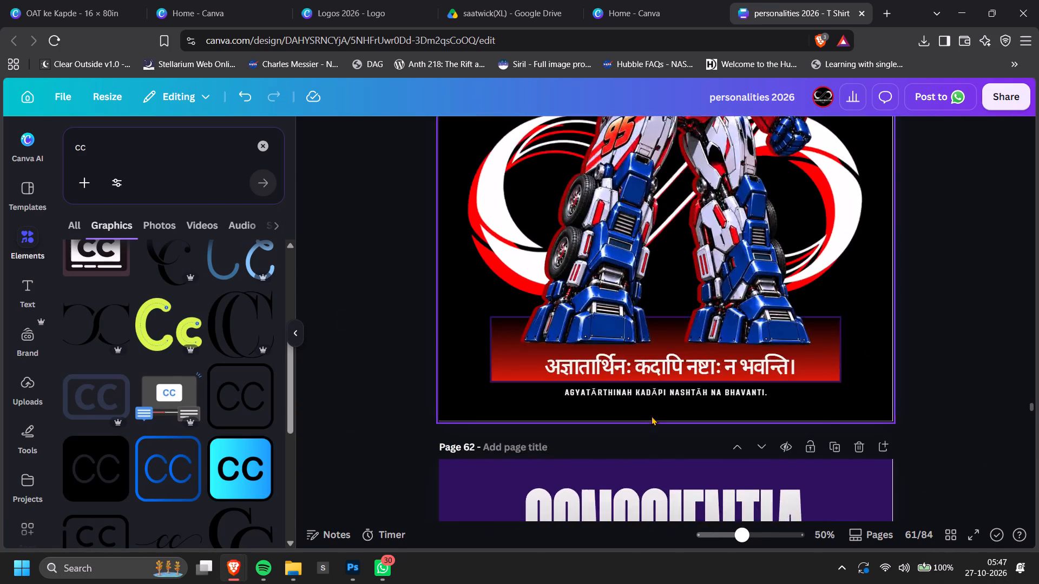
{"action": "scroll", "coordinate": [653, 416], "scroll_direction": "up", "scroll_amount": 2, "text": "ctrl"}
{"action": "left_click", "coordinate": [673, 382]}
{"action": "left_click_drag", "start_coordinate": [850, 388], "coordinate": [882, 411]}
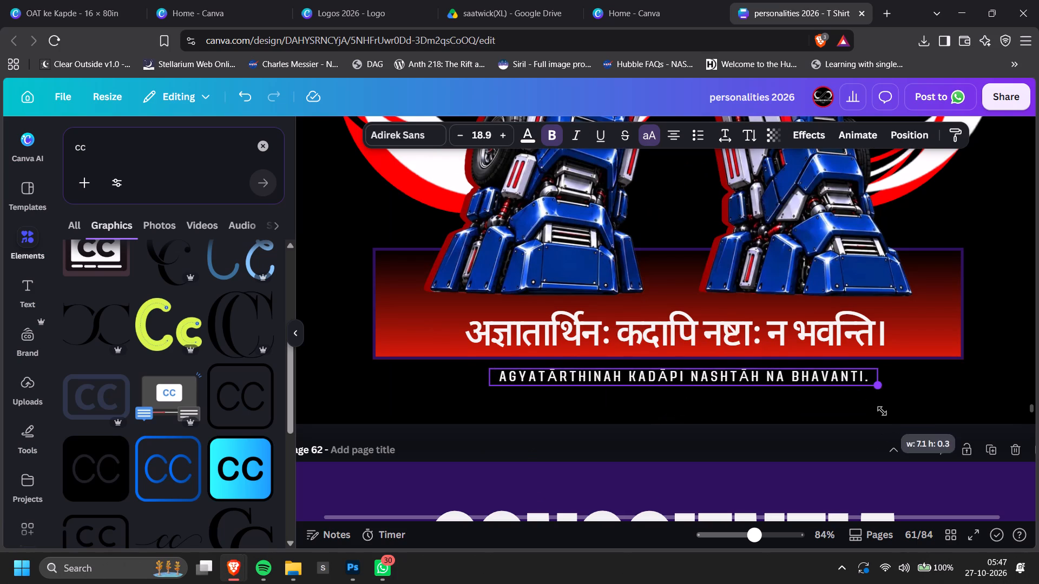
{"action": "left_click_drag", "start_coordinate": [882, 411], "coordinate": [895, 418]}
{"action": "left_click_drag", "start_coordinate": [870, 376], "coordinate": [849, 373]}
{"action": "left_click", "coordinate": [919, 134]}
{"action": "left_click", "coordinate": [238, 320]}
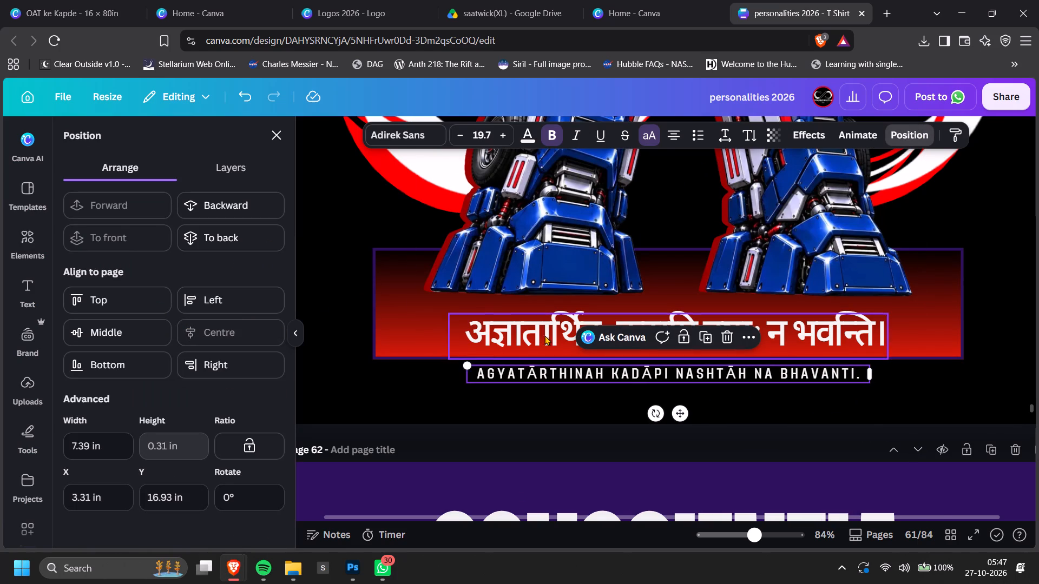
Add a black Outline effect with thickness 22 to the transliteration line below the banner.
{"action": "left_click", "coordinate": [812, 142]}
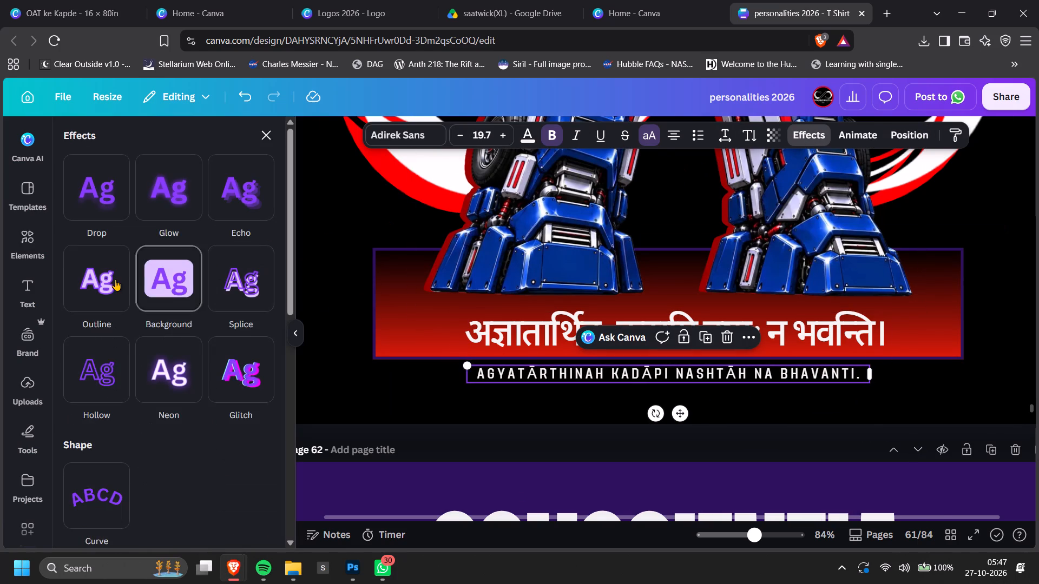
{"action": "left_click", "coordinate": [112, 280]}
{"action": "left_click", "coordinate": [90, 289]}
{"action": "left_click", "coordinate": [90, 291]}
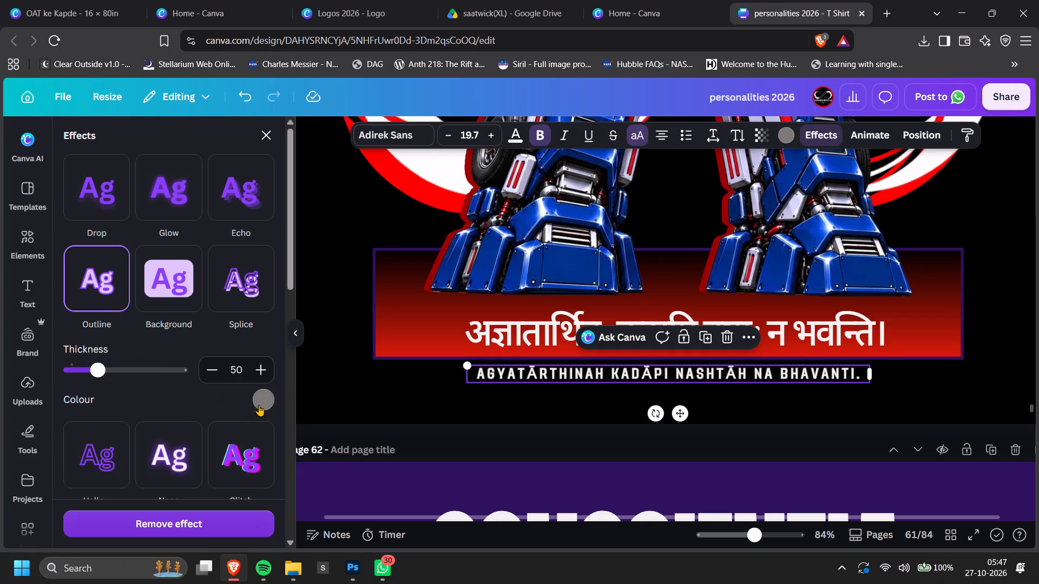
{"action": "left_click", "coordinate": [259, 405]}
{"action": "left_click", "coordinate": [107, 371]}
{"action": "left_click", "coordinate": [142, 411]}
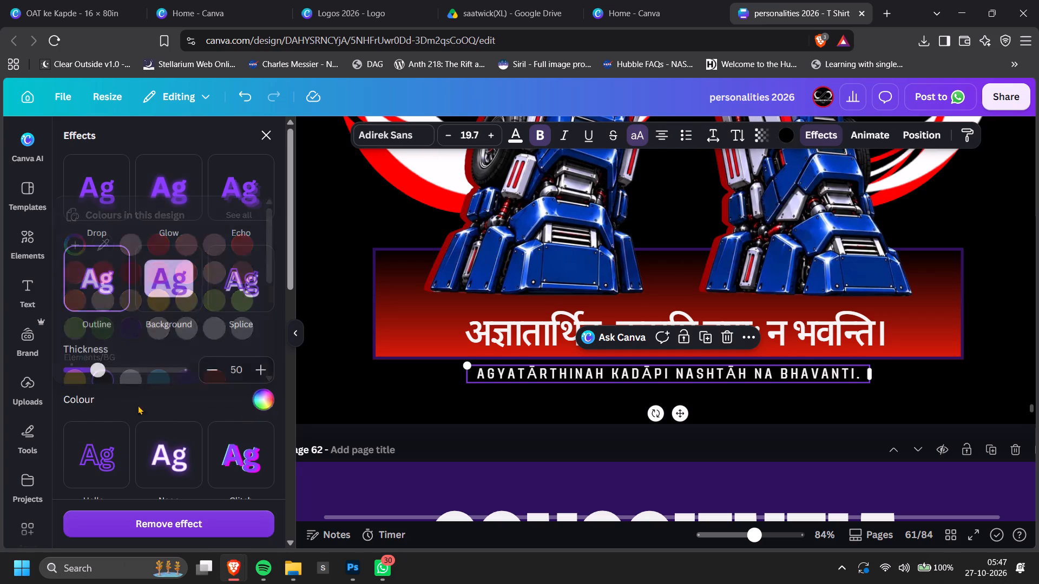
{"action": "left_click_drag", "start_coordinate": [95, 373], "coordinate": [103, 384]}
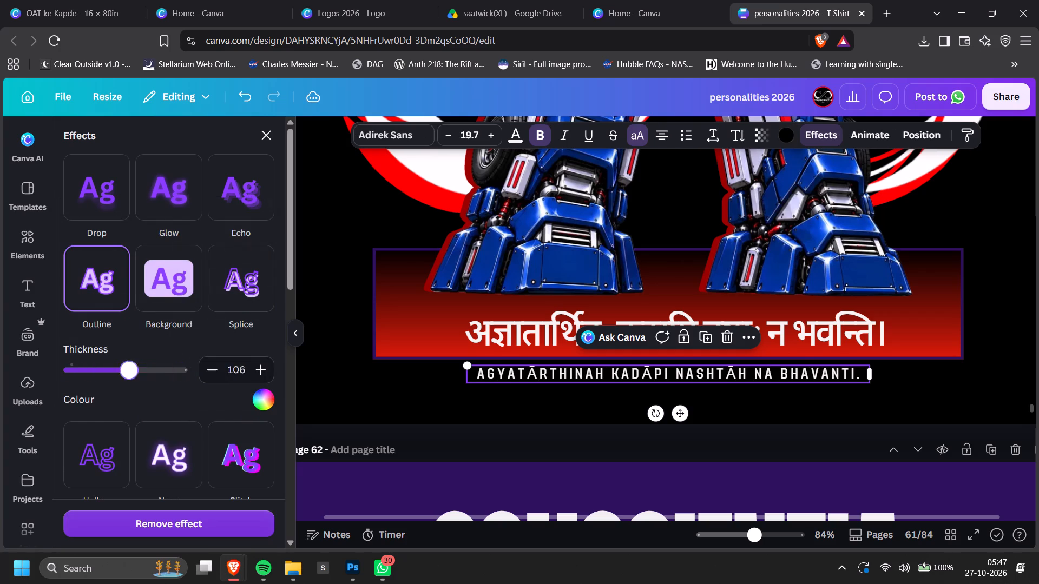
{"action": "left_click_drag", "start_coordinate": [103, 384], "coordinate": [81, 382]}
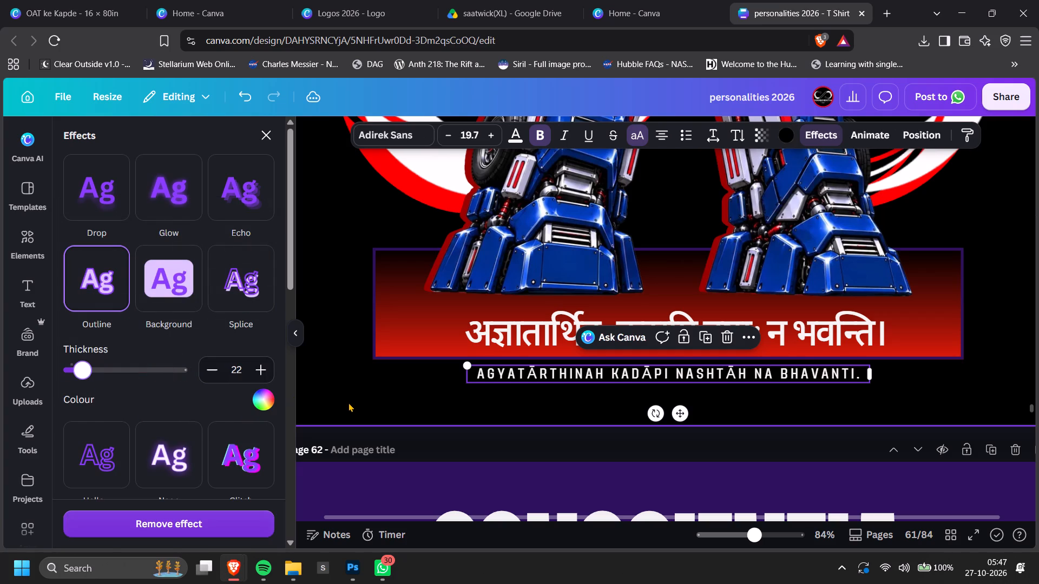
Change the background of page 61 to the design's dark purple.
{"action": "left_click", "coordinate": [348, 403]}
{"action": "left_click", "coordinate": [677, 136]}
{"action": "left_click", "coordinate": [165, 231]}
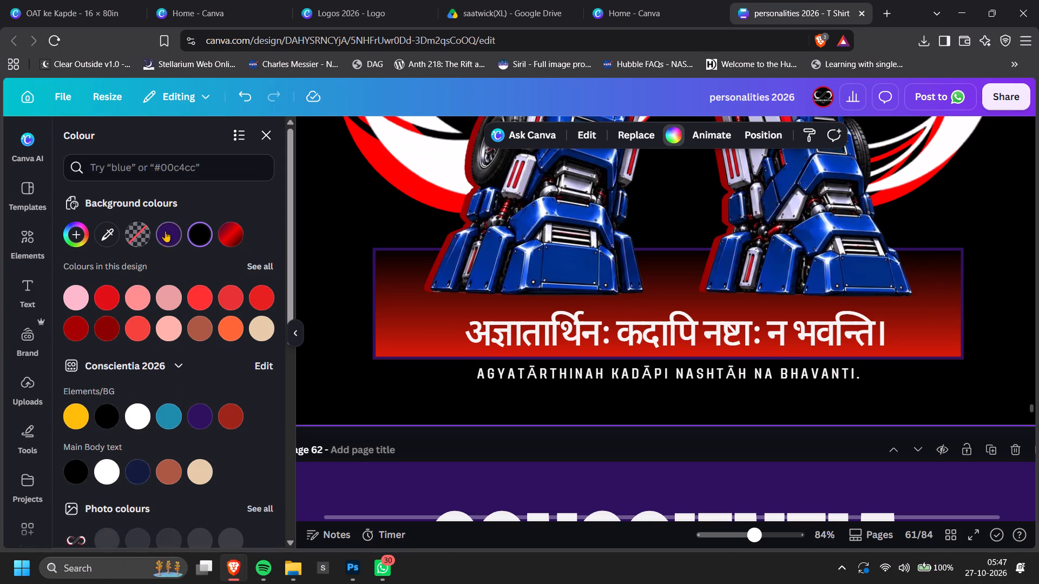
Set the outline thickness of the transliteration line to 107.
{"action": "left_click", "coordinate": [532, 376]}
{"action": "scroll", "coordinate": [542, 378], "scroll_direction": "up", "scroll_amount": 6, "text": "ctrl"}
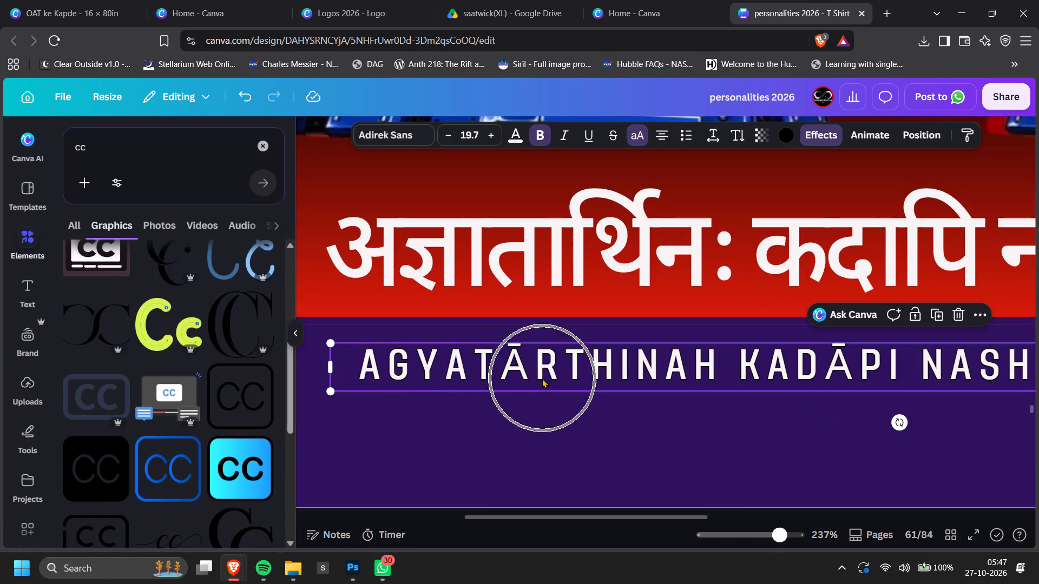
{"action": "left_click", "coordinate": [815, 132]}
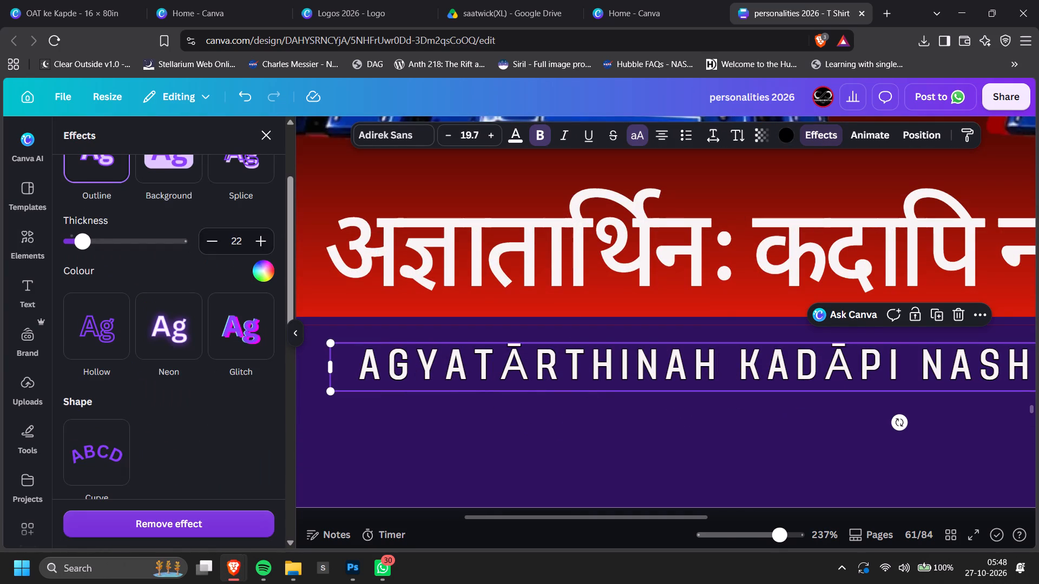
{"action": "left_click_drag", "start_coordinate": [91, 245], "coordinate": [117, 245]}
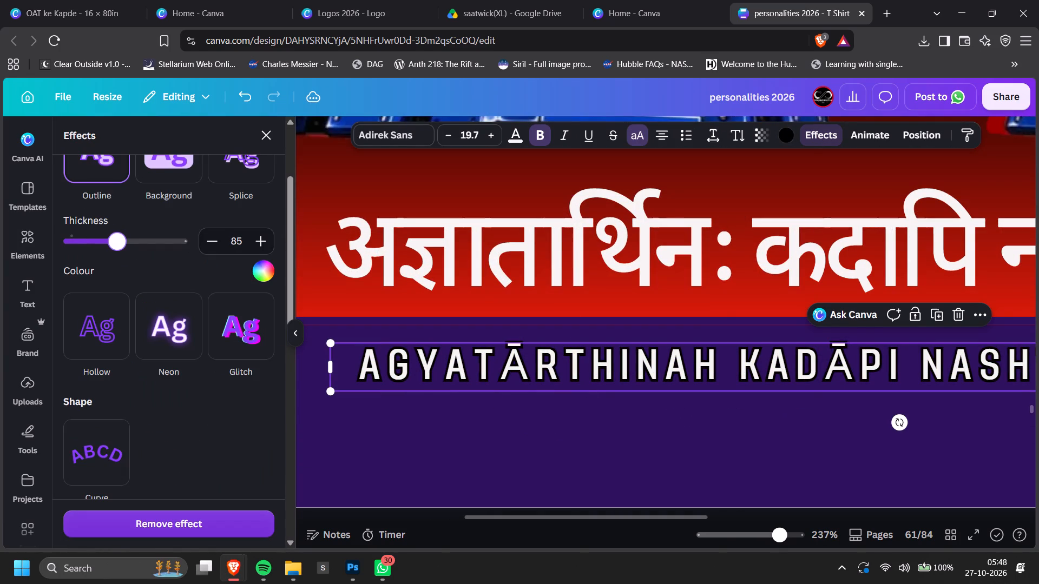
{"action": "left_click_drag", "start_coordinate": [117, 245], "coordinate": [130, 247]}
{"action": "scroll", "coordinate": [597, 408], "scroll_direction": "down", "scroll_amount": 12, "text": "ctrl"}
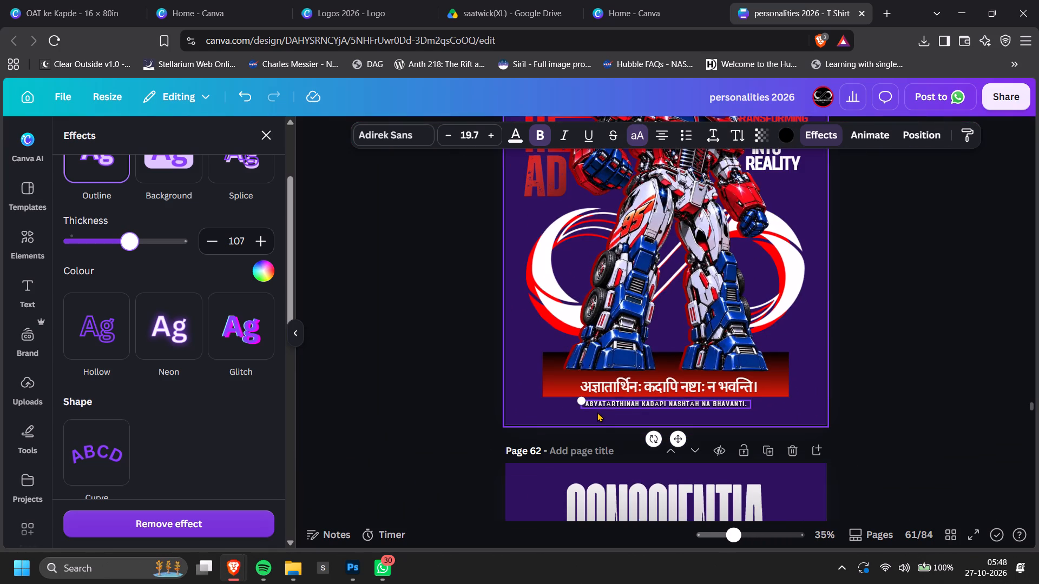
{"action": "double_click", "coordinate": [909, 396]}
Select all the artwork elements on page 61 for grouping.
{"action": "scroll", "coordinate": [908, 400], "scroll_direction": "down", "scroll_amount": 3, "text": "ctrl"}
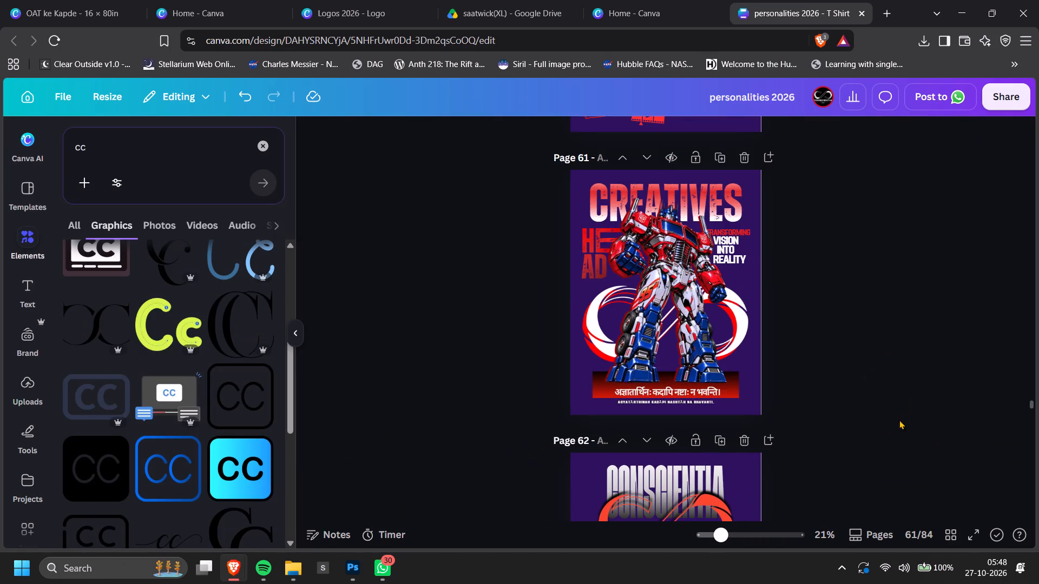
{"action": "left_click_drag", "start_coordinate": [882, 420], "coordinate": [548, 199]}
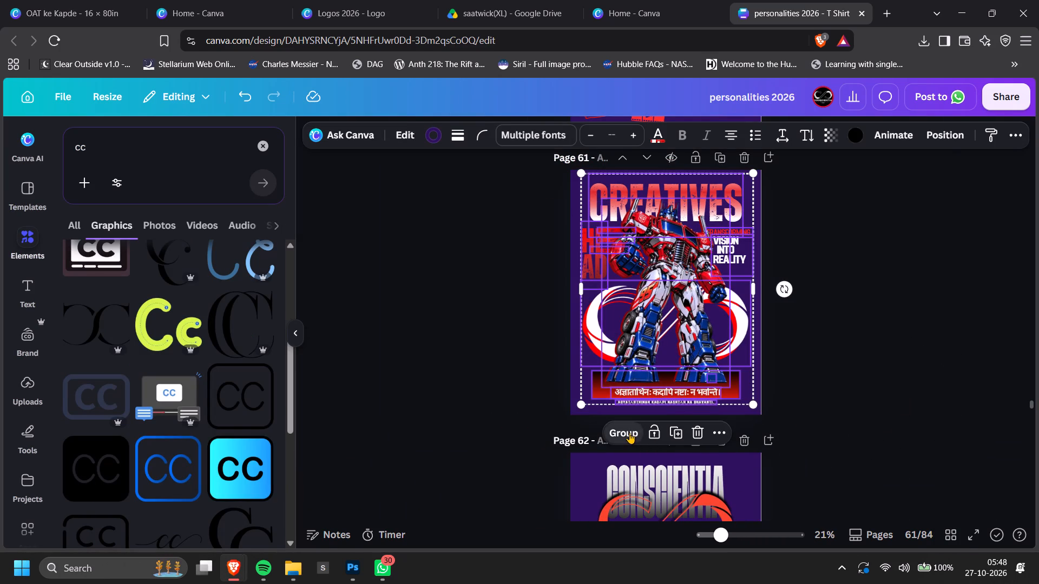
Group the selected artwork elements on page 61 and download the grouped selection as a PNG.
{"action": "left_click", "coordinate": [629, 433]}
{"action": "left_click", "coordinate": [740, 433]}
{"action": "left_click", "coordinate": [806, 395]}
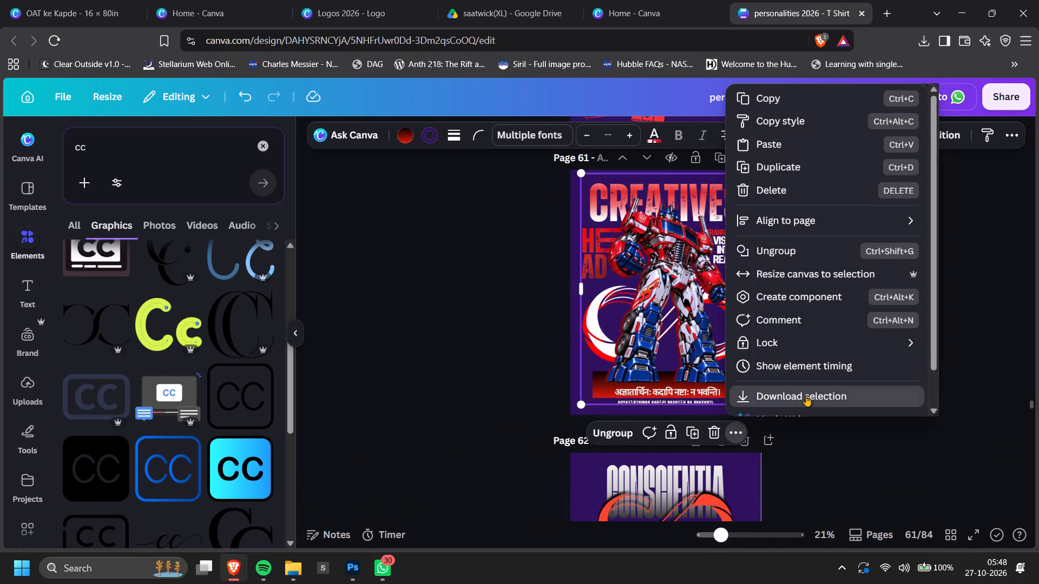
{"action": "left_click", "coordinate": [883, 457]}
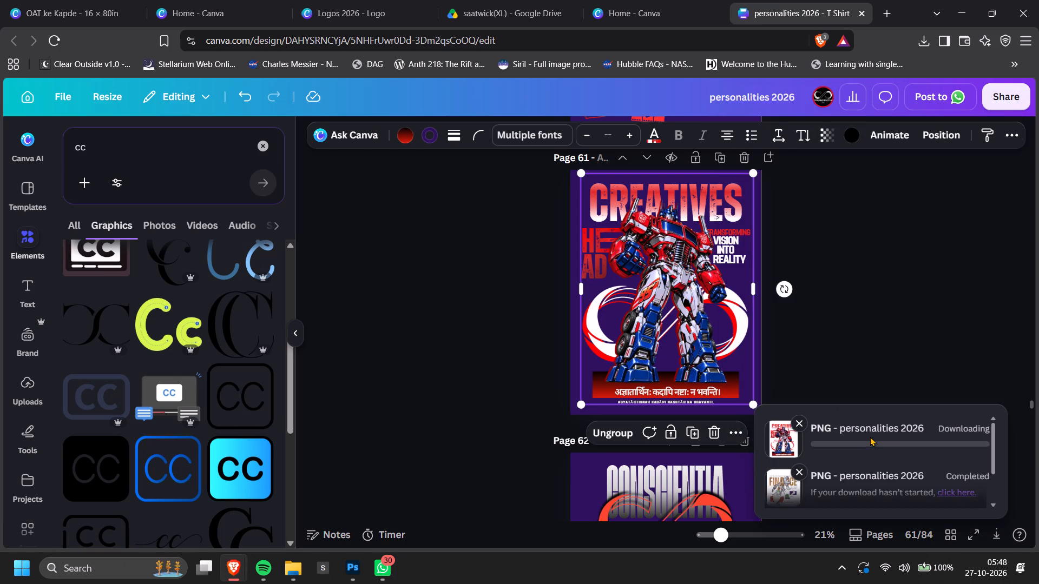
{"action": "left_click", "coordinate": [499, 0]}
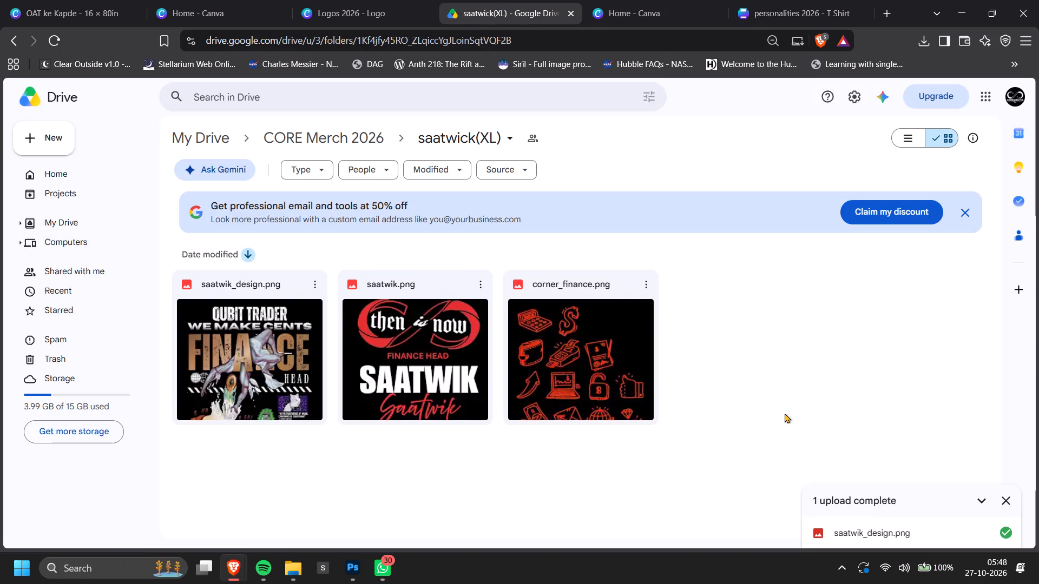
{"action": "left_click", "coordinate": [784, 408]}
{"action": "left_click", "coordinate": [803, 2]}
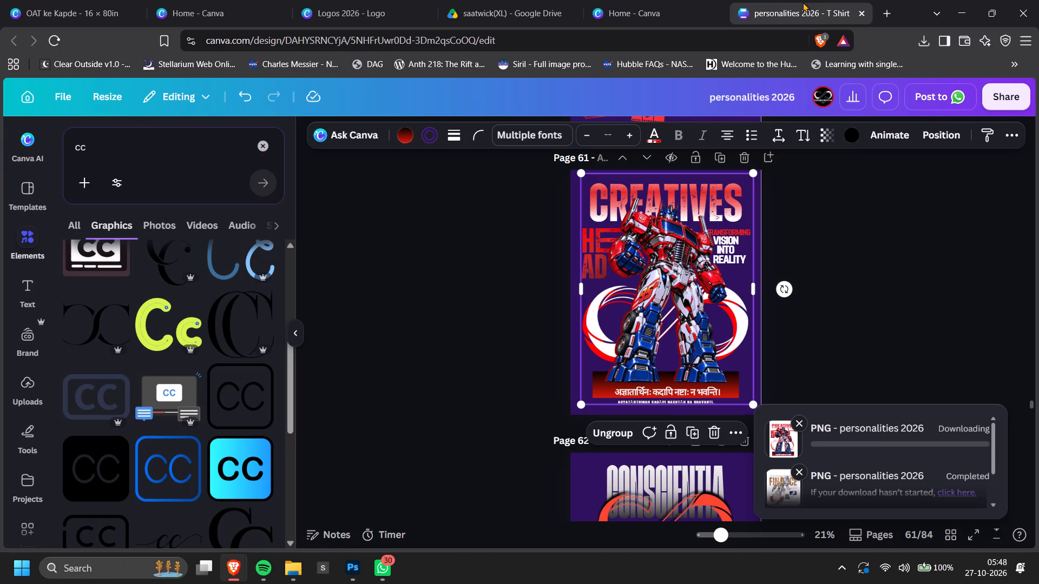
Close the spare Canva Home page beside the personalities 2026 design.
{"action": "left_click", "coordinate": [656, 5]}
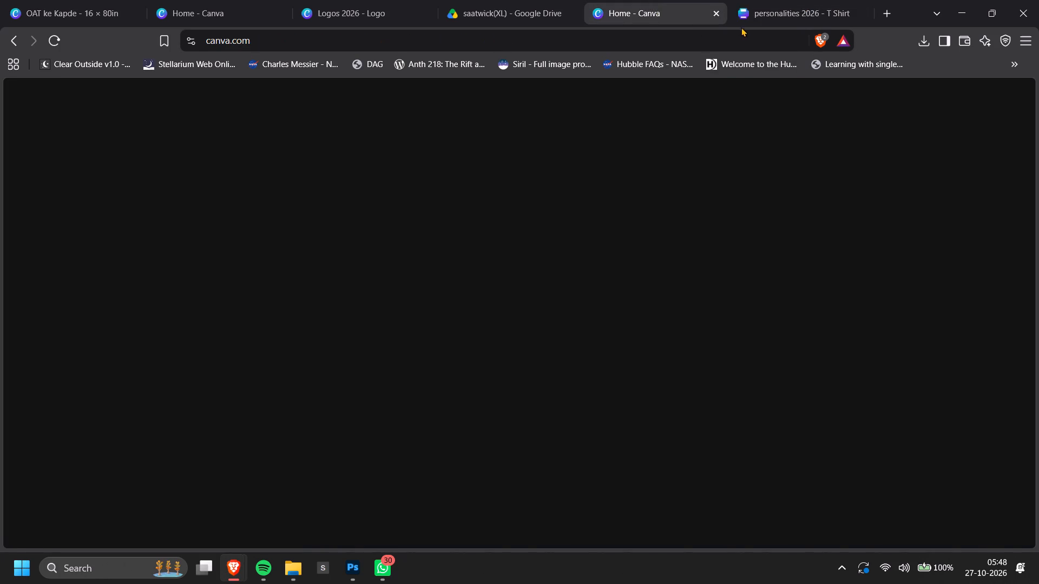
{"action": "left_click", "coordinate": [720, 11]}
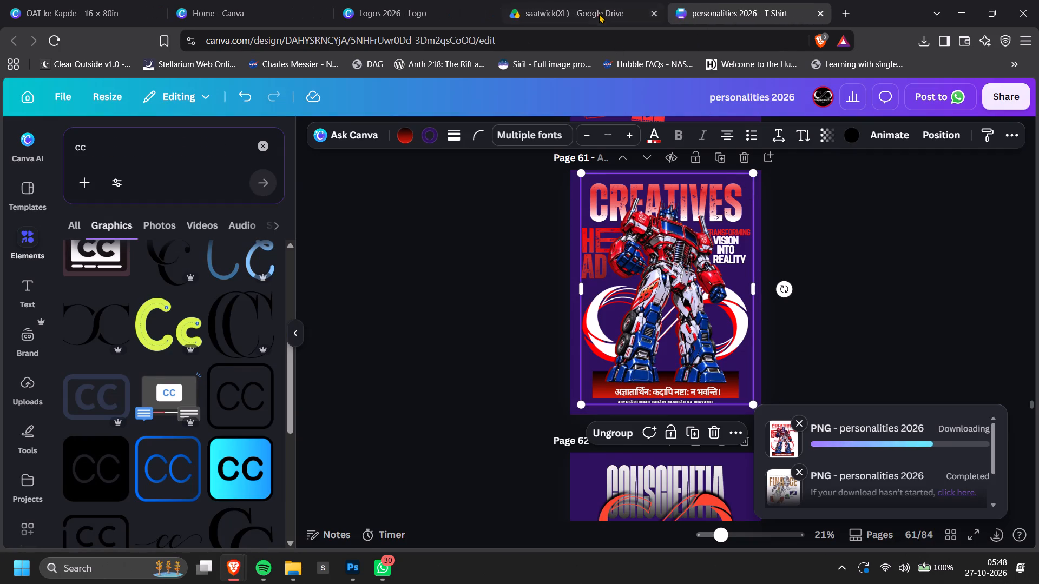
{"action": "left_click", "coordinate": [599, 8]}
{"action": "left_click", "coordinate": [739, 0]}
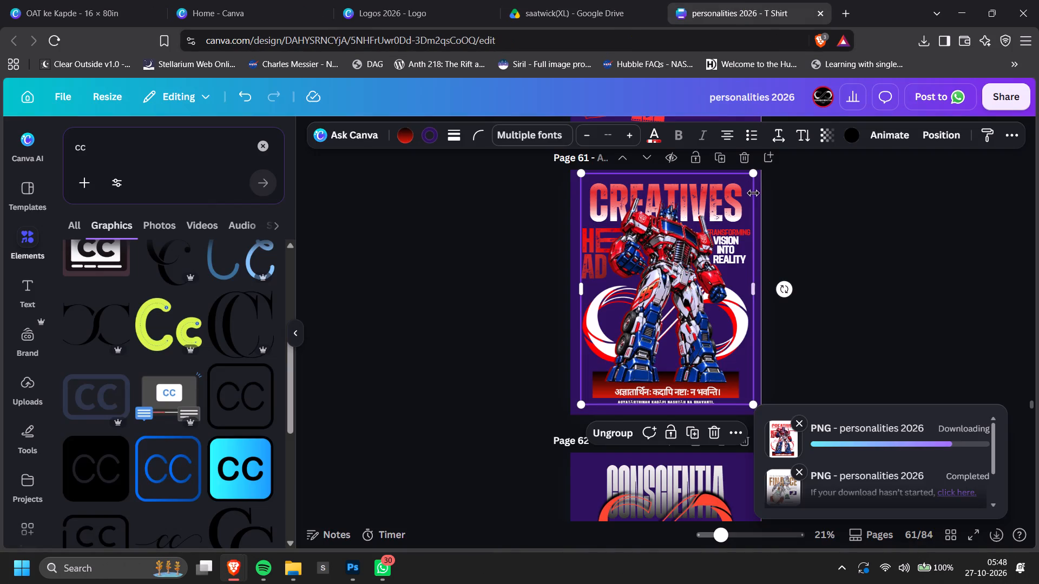
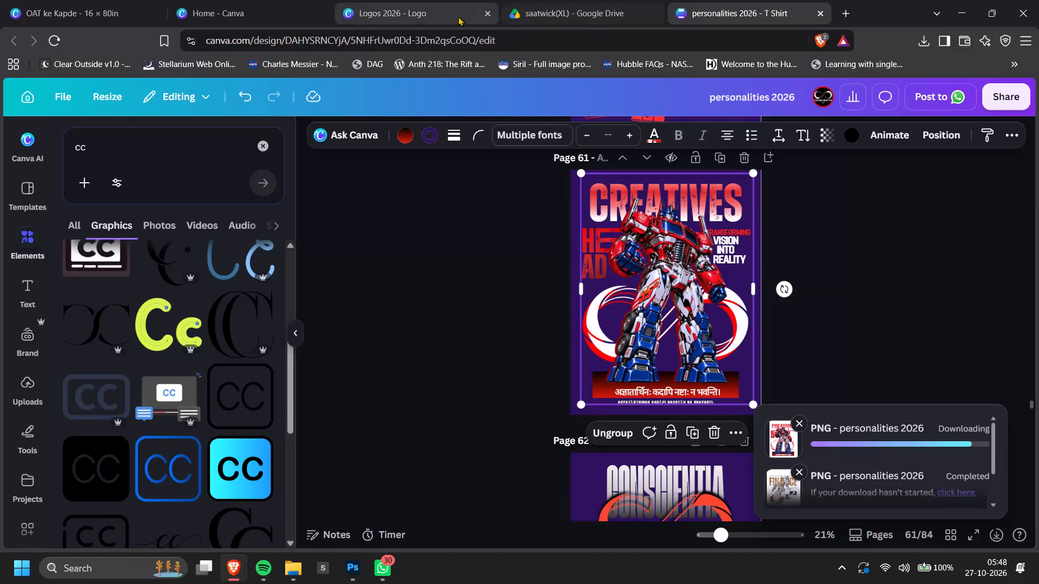
Switch to Google Drive and move sreeshanth_design.png from the sreeshanth (L) folder in CORE Merch 2026 to trash.
{"action": "left_click", "coordinate": [586, 0]}
{"action": "left_click", "coordinate": [315, 131]}
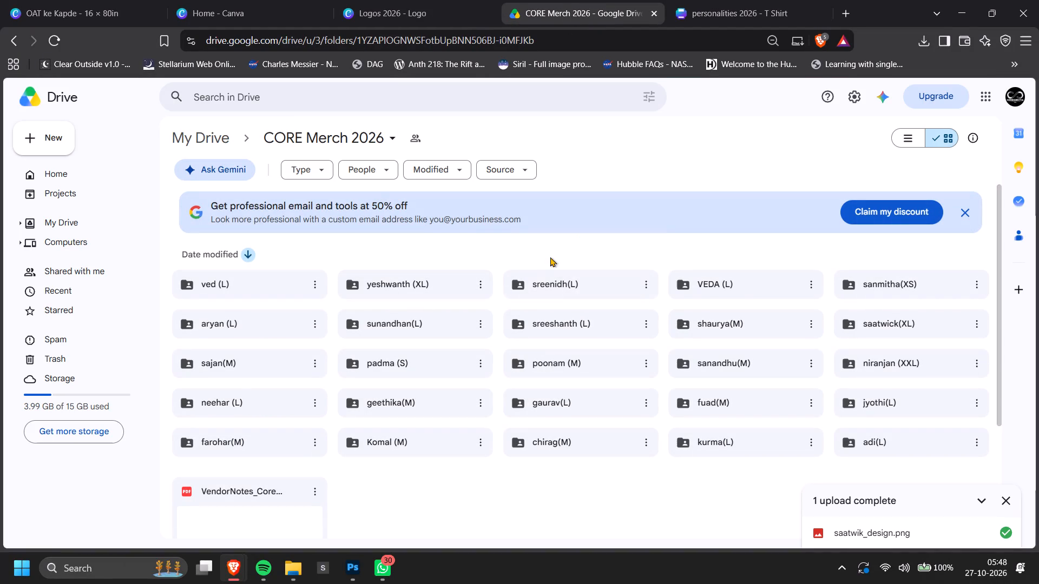
{"action": "double_click", "coordinate": [571, 321]}
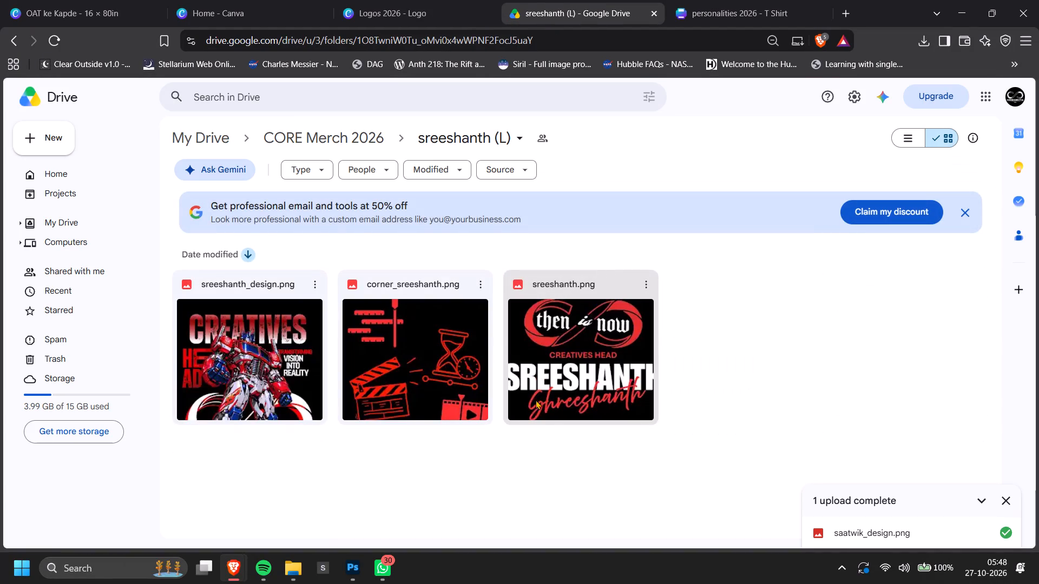
{"action": "left_click", "coordinate": [251, 360]}
{"action": "left_click", "coordinate": [392, 170]}
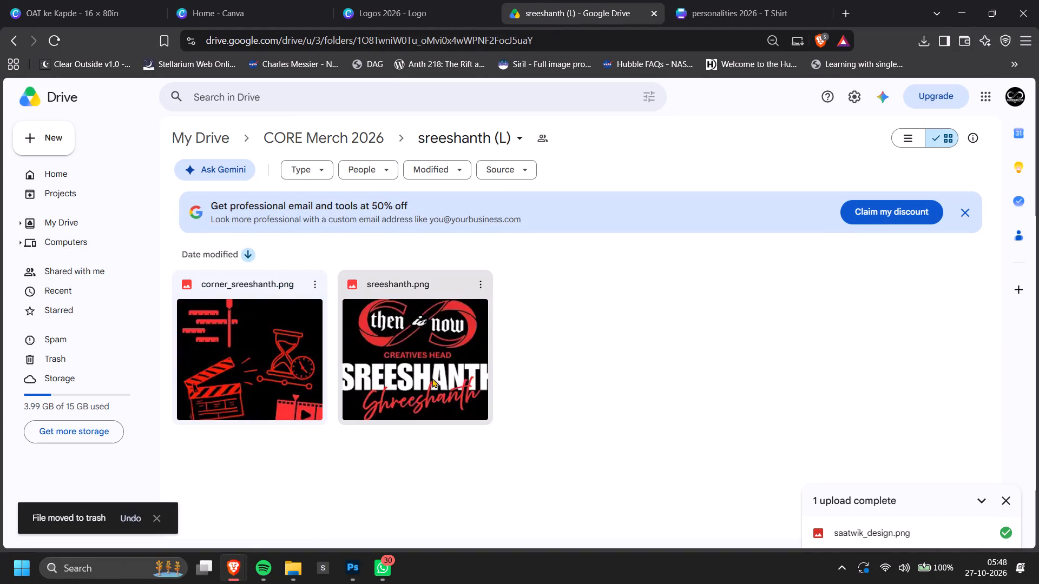
{"action": "left_click", "coordinate": [502, 424]}
Return to the personalities 2026 design and save the exported PNG over sreeshanth_design.png in the MERCH VENDOR folder.
{"action": "left_click", "coordinate": [754, 23]}
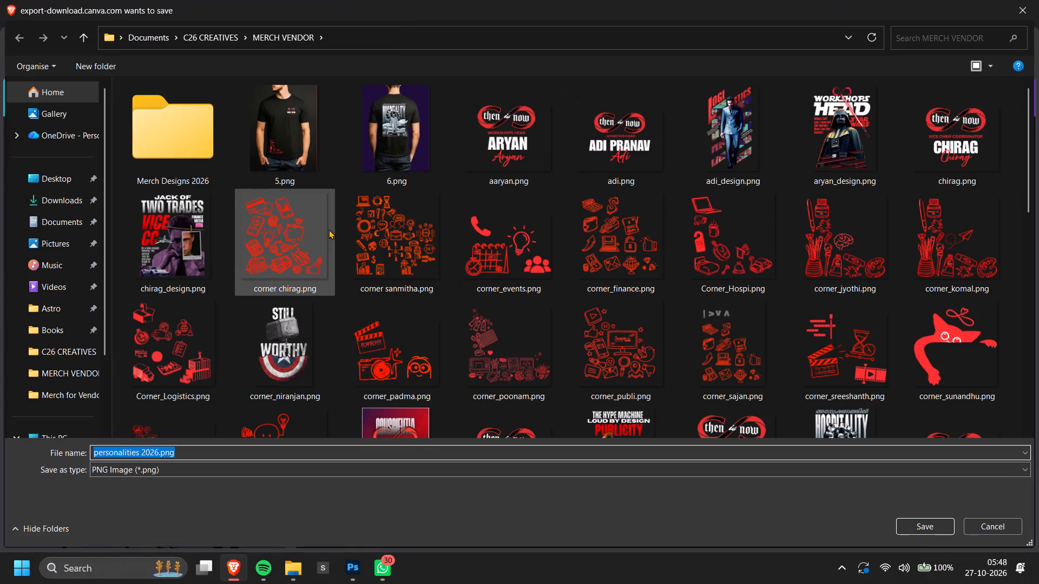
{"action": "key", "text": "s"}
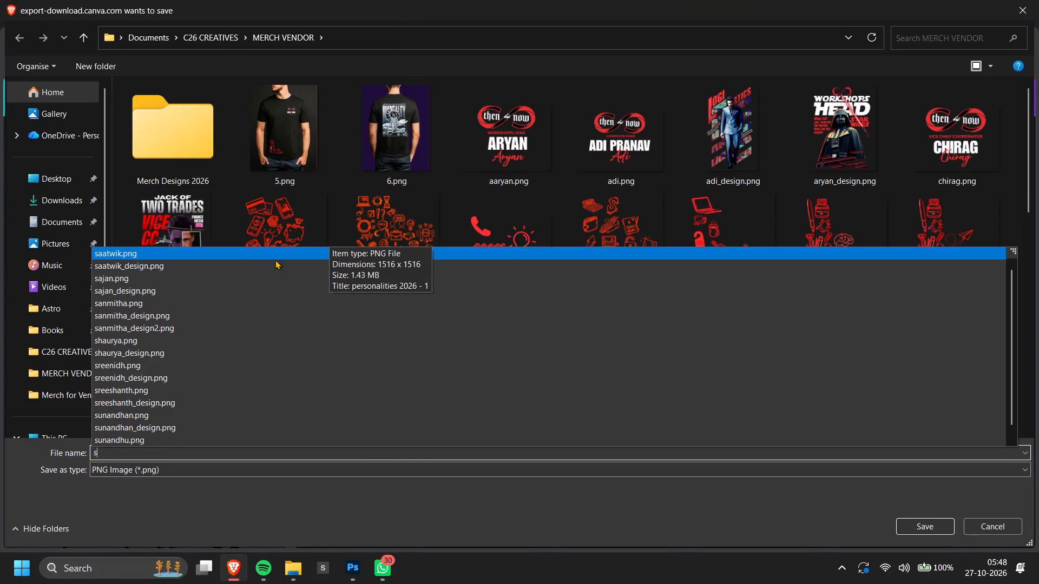
{"action": "left_click", "coordinate": [138, 408]}
{"action": "double_click", "coordinate": [160, 404]}
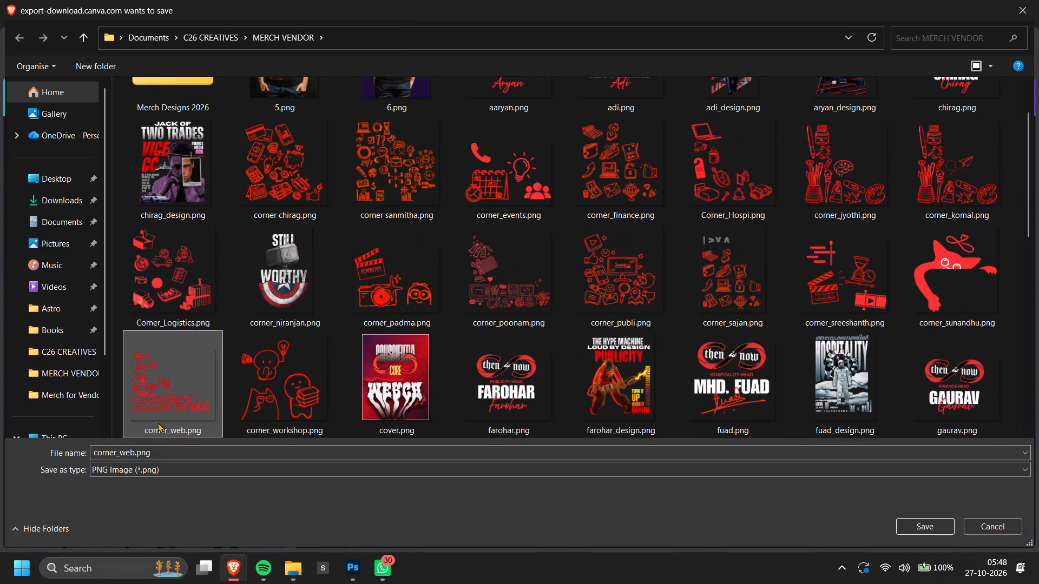
{"action": "scroll", "coordinate": [454, 297], "scroll_direction": "down", "scroll_amount": 4}
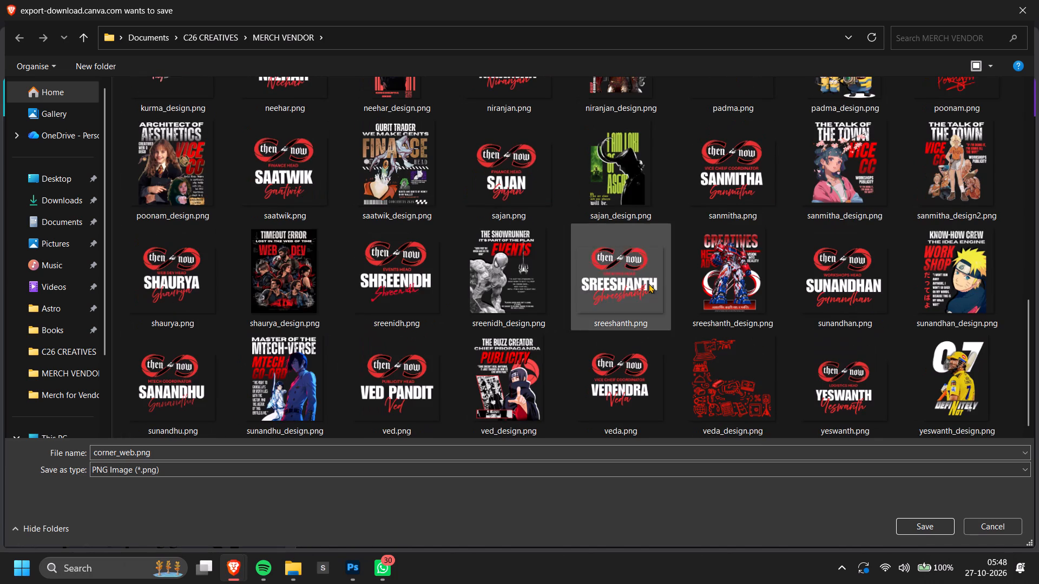
{"action": "double_click", "coordinate": [750, 280]}
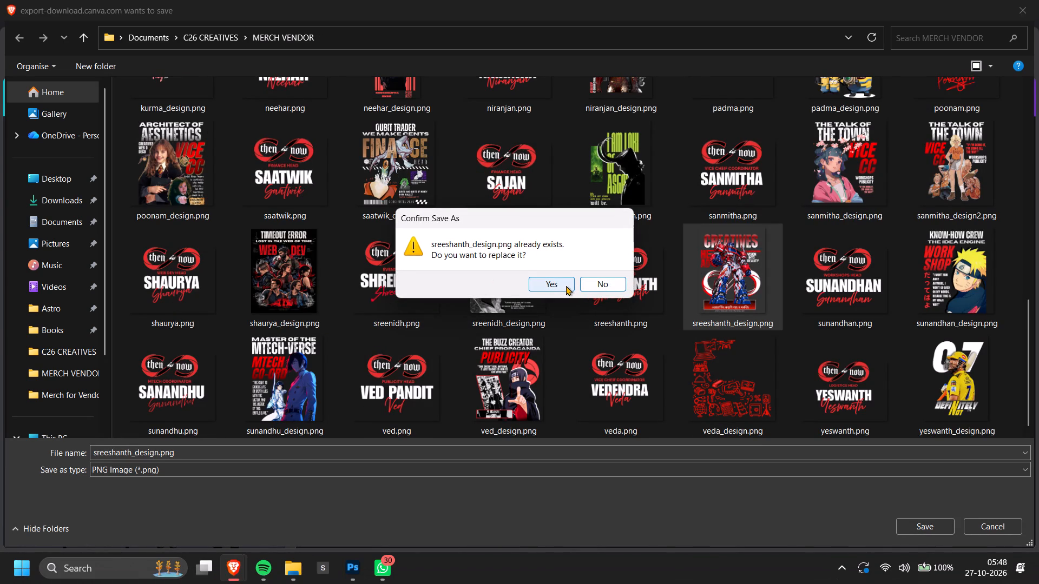
Save the exported PNG over the existing sreeshanth_design.png and upload it to the sreeshanth (L) Drive folder.
{"action": "left_click", "coordinate": [566, 286]}
{"action": "left_click_drag", "start_coordinate": [820, 67], "coordinate": [548, 310]}
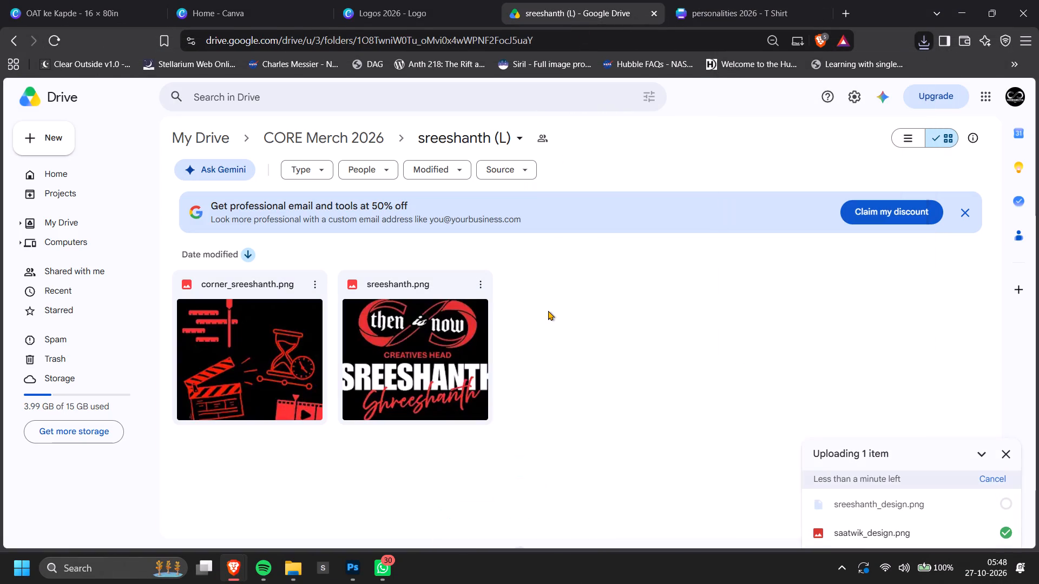
Close the personalities 2026 T-shirt design, bring up the Logos 2026 design and deselect the Kepler Aerospace logo.
{"action": "left_click", "coordinate": [824, 16]}
{"action": "left_click", "coordinate": [437, 0]}
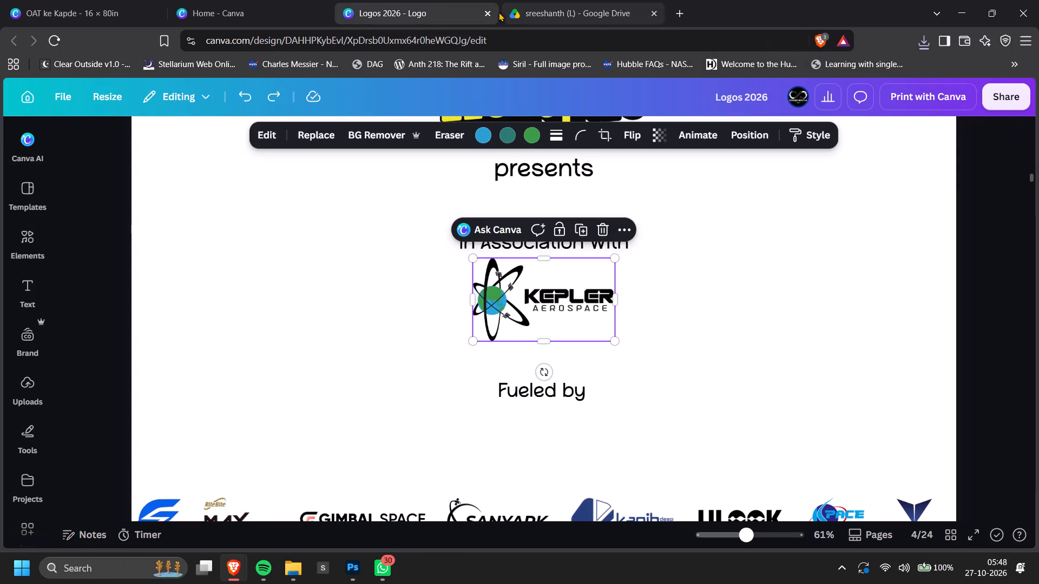
{"action": "left_click", "coordinate": [986, 228]}
Switch to Photoshop, deselect the layers in Untitled-1 and examine the overall layout of the Tenet banner artwork.
{"action": "key", "text": "alt+Tab"}
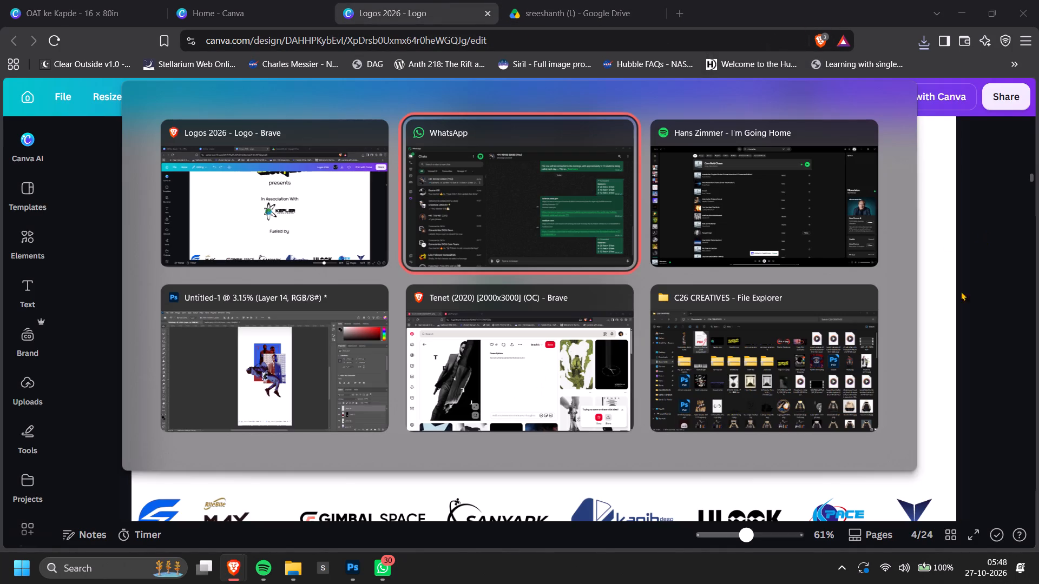
{"action": "key", "text": "alt+Tab"}
{"action": "key", "text": "alt+Tab"}
{"action": "scroll", "coordinate": [498, 337], "scroll_direction": "down", "scroll_amount": 3}
{"action": "scroll", "coordinate": [498, 330], "scroll_direction": "up", "scroll_amount": 4}
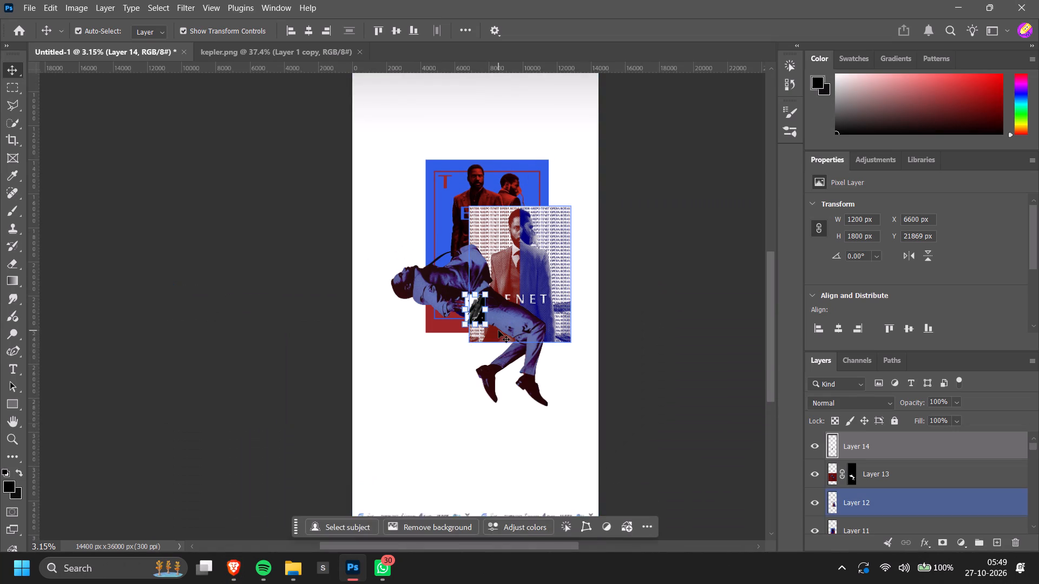
{"action": "scroll", "coordinate": [498, 330], "scroll_direction": "down", "scroll_amount": 8, "text": "alt"}
{"action": "left_click", "coordinate": [628, 338]}
{"action": "scroll", "coordinate": [628, 338], "scroll_direction": "up", "scroll_amount": 6}
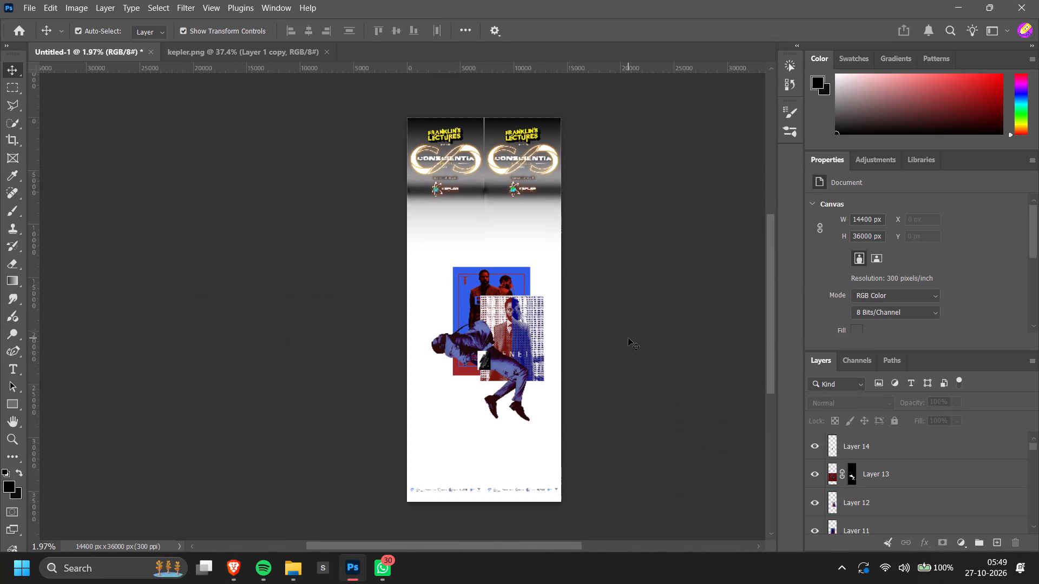
{"action": "scroll", "coordinate": [628, 338], "scroll_direction": "up", "scroll_amount": 2}
{"action": "scroll", "coordinate": [628, 339], "scroll_direction": "down", "scroll_amount": 3}
{"action": "key", "text": "alt+Tab"}
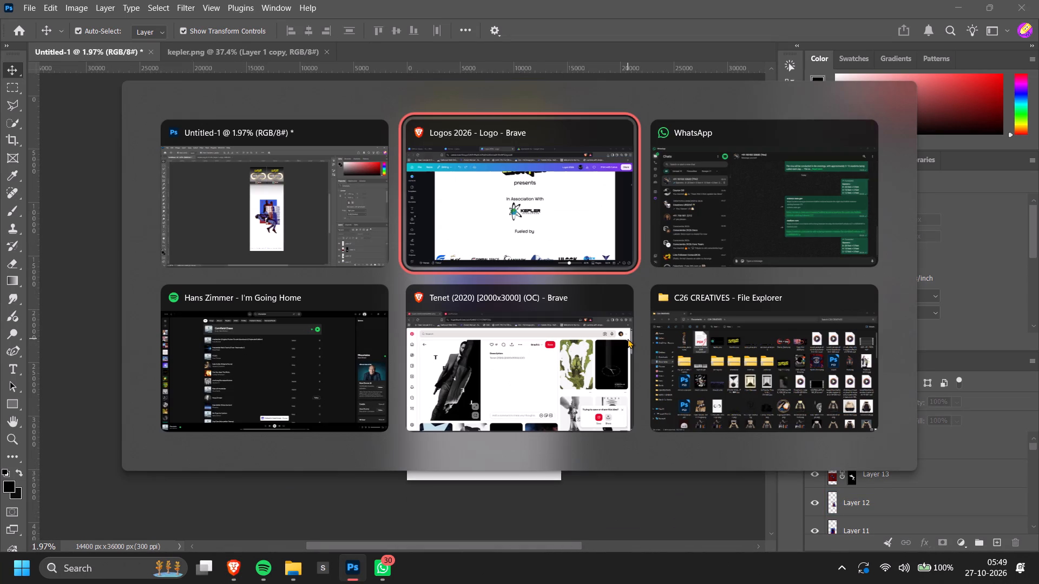
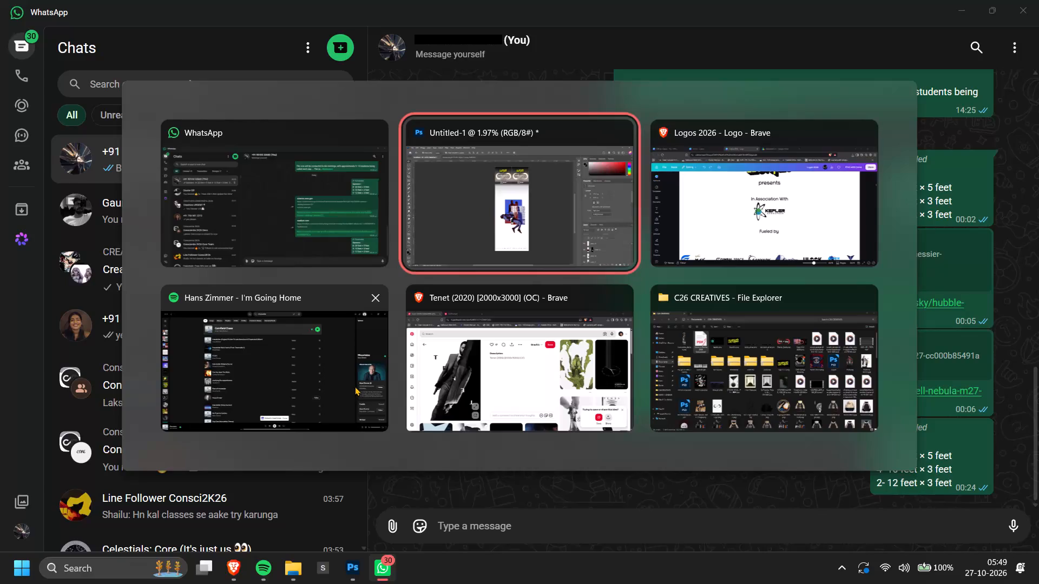
Switch to the Brave browser, check the uploaded sreeshanth_design.png in the sreeshanth (L) Drive folder and close that folder.
{"action": "key", "text": "alt+Tab"}
{"action": "left_click", "coordinate": [599, 0]}
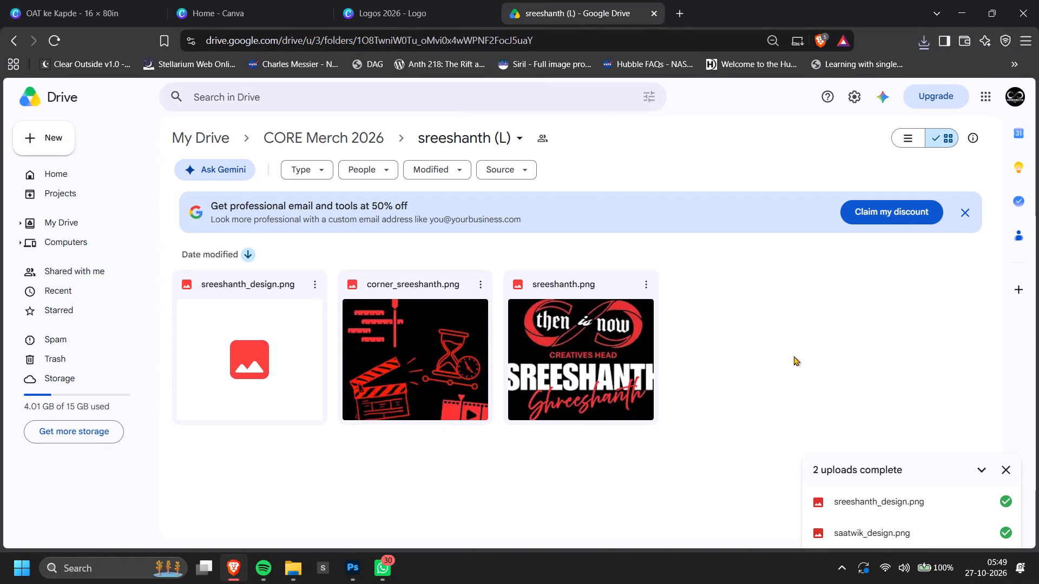
{"action": "left_click", "coordinate": [794, 354]}
{"action": "left_click", "coordinate": [635, 14]}
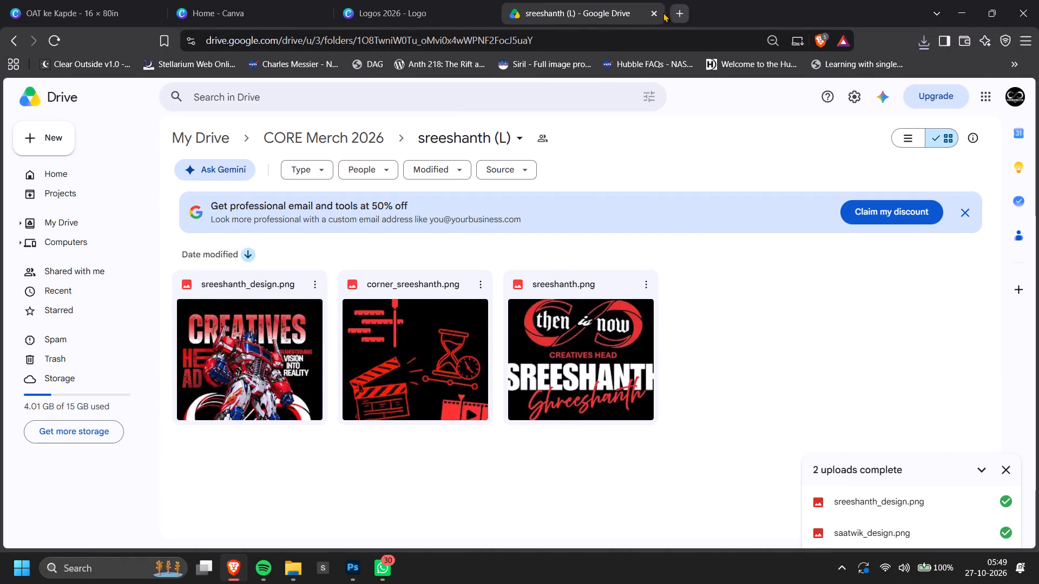
{"action": "left_click", "coordinate": [657, 13]}
Bring up the 16 × 80 in OAT ke Kapde design in Canva and examine the Tenet banner layout on page 1.
{"action": "left_click", "coordinate": [454, 3]}
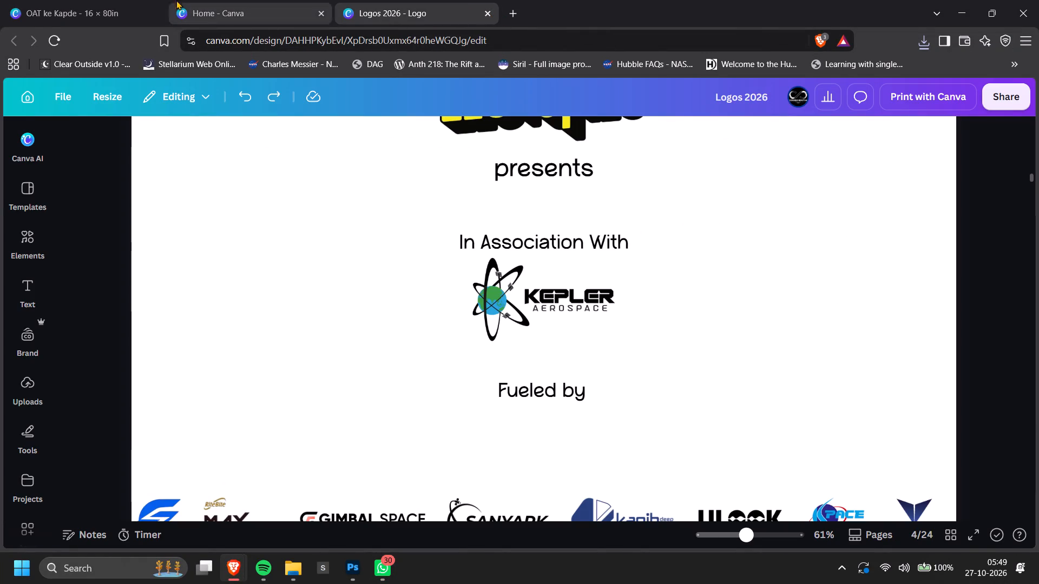
{"action": "left_click", "coordinate": [66, 0]}
{"action": "scroll", "coordinate": [761, 346], "scroll_direction": "down", "scroll_amount": 4}
{"action": "scroll", "coordinate": [761, 346], "scroll_direction": "up", "scroll_amount": 10}
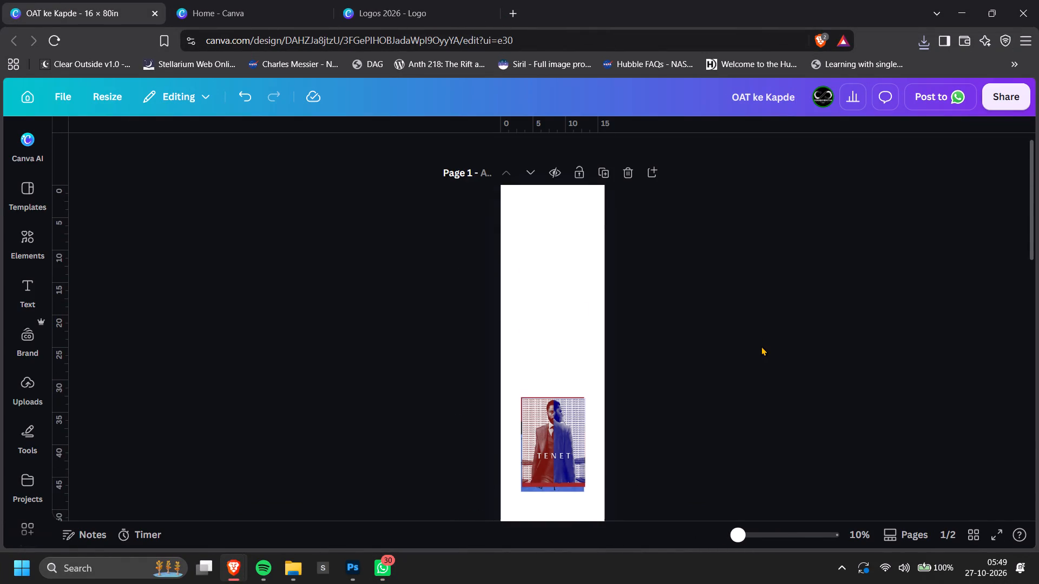
{"action": "scroll", "coordinate": [761, 346], "scroll_direction": "up", "scroll_amount": 3}
{"action": "scroll", "coordinate": [761, 346], "scroll_direction": "down", "scroll_amount": 3}
{"action": "scroll", "coordinate": [759, 351], "scroll_direction": "up", "scroll_amount": 4}
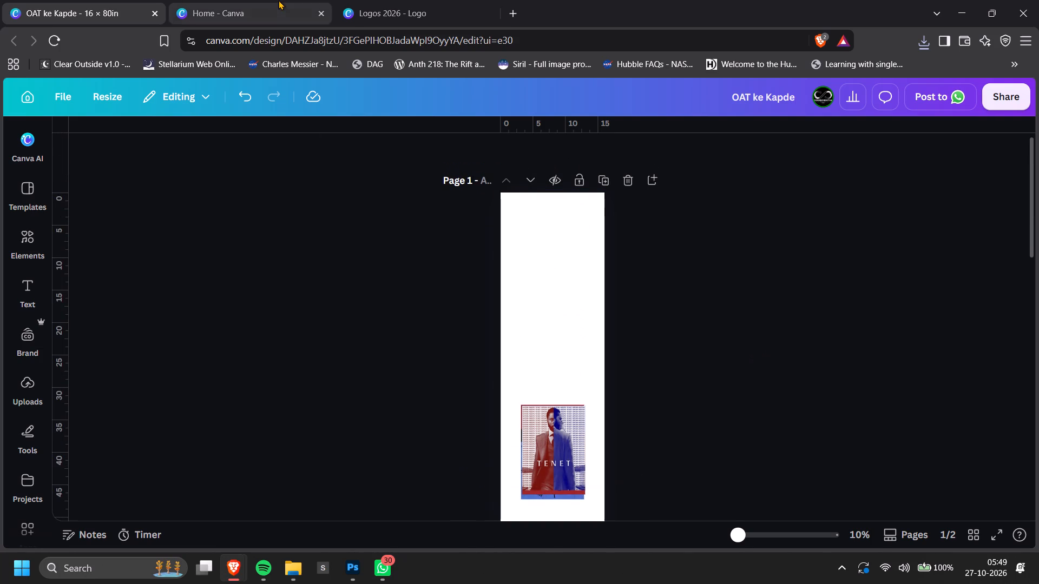
{"action": "key", "text": "alt+Tab"}
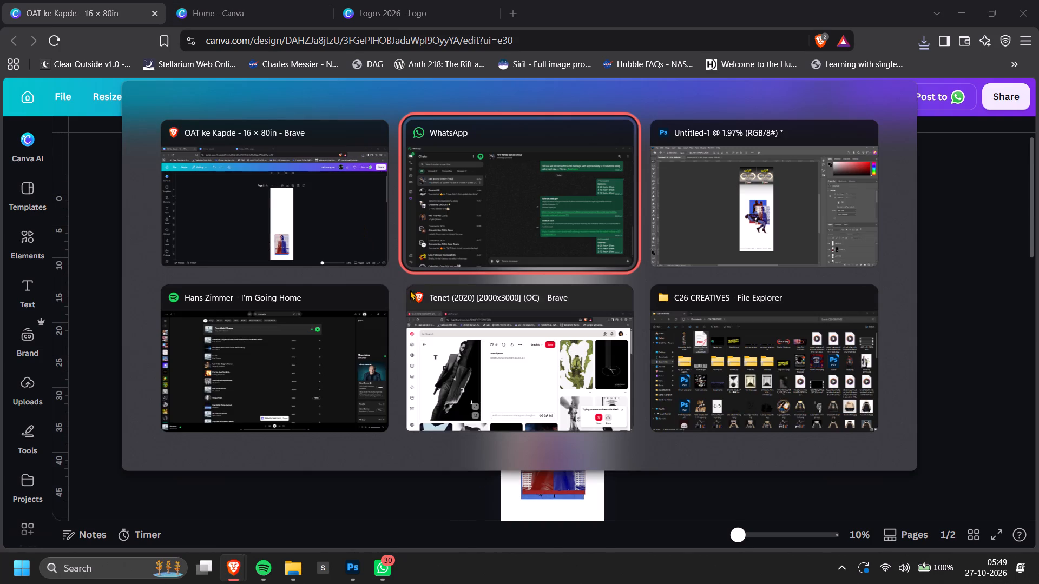